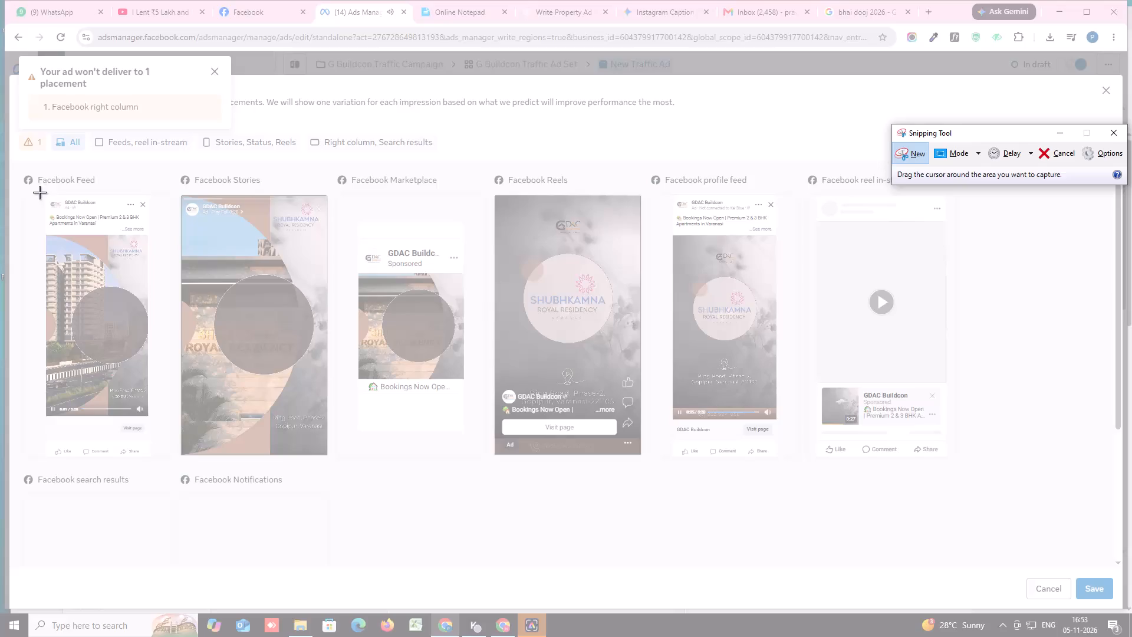
Capture the preview row from Facebook Feed to Facebook reel in-stream and save the snip as dgdg75 (PNG) in Downloads.
double_click(919, 152)
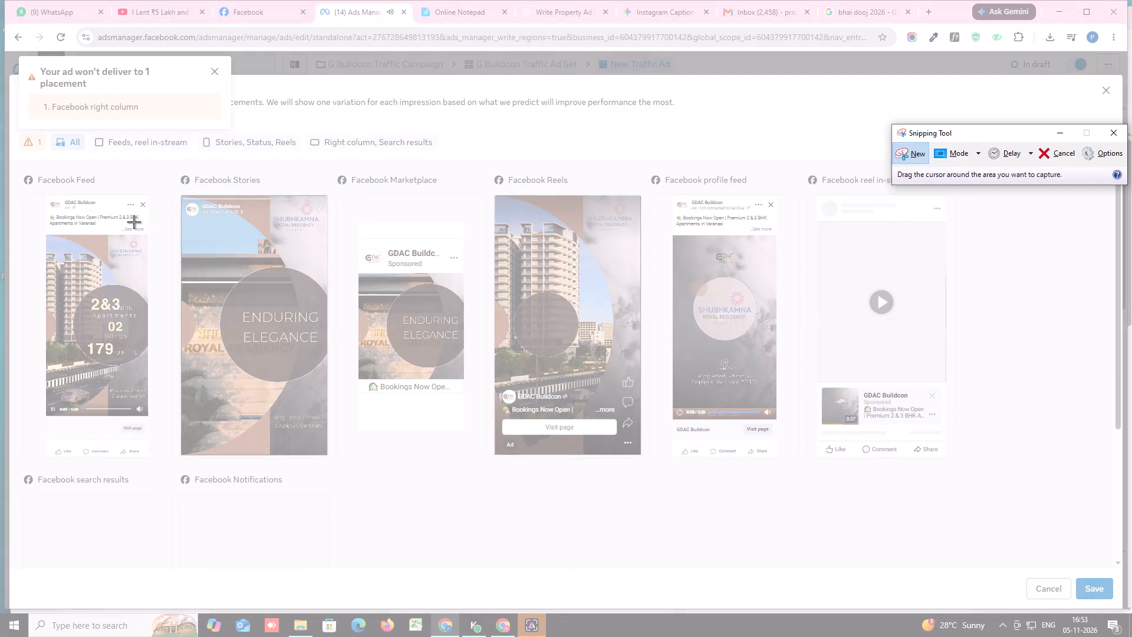
left_click_drag(17, 164, 1024, 427)
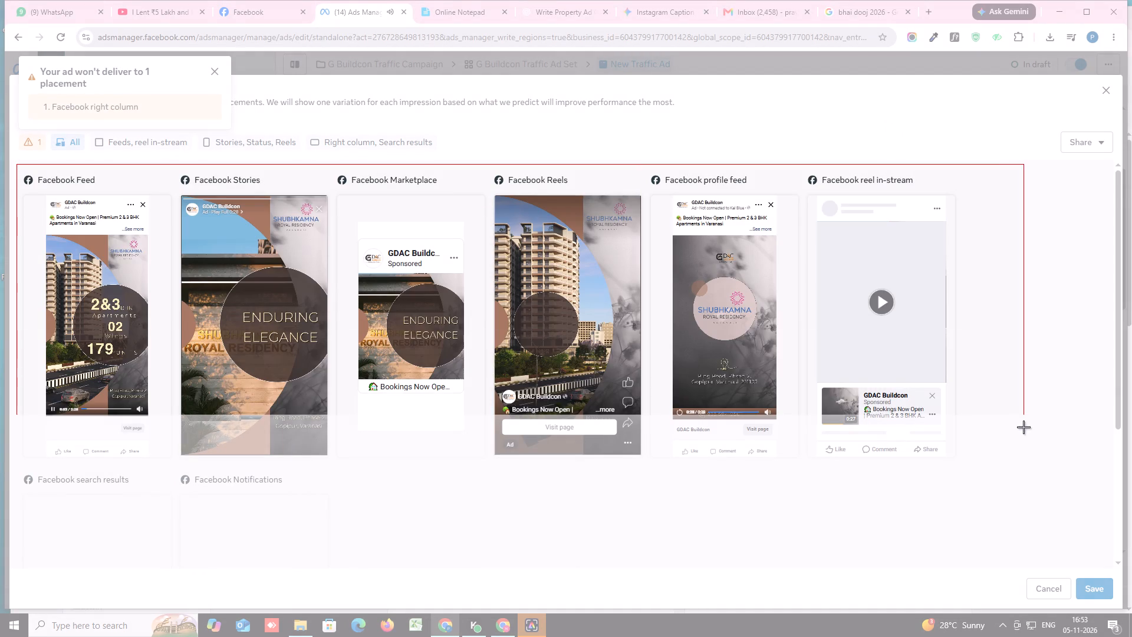
left_click_drag(1024, 427, 1024, 464)
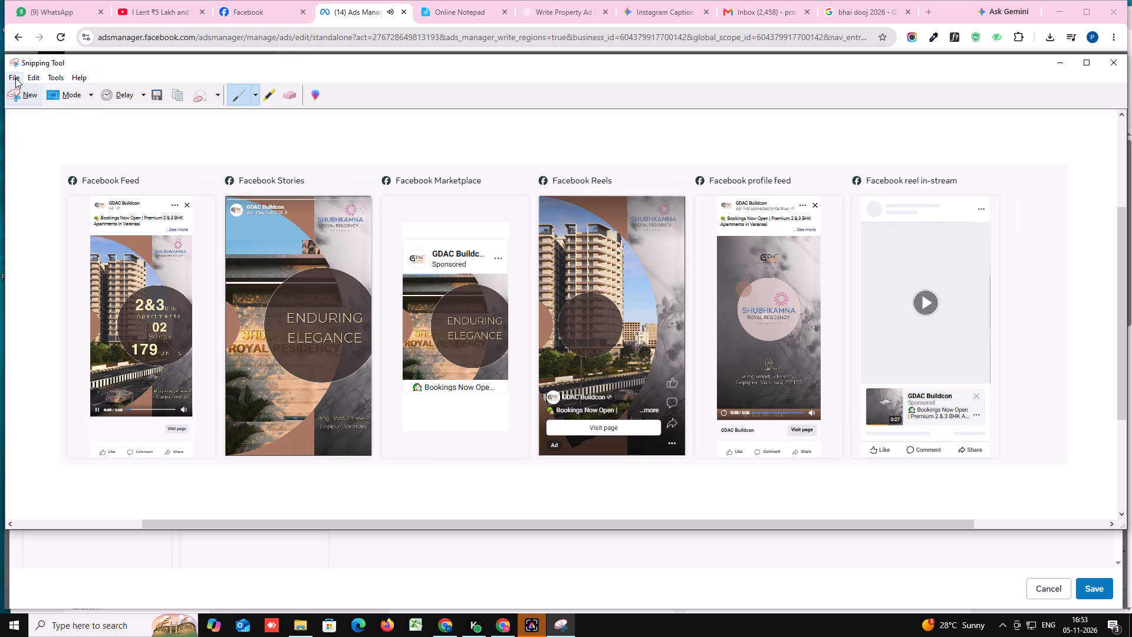
left_click(15, 78)
left_click(34, 106)
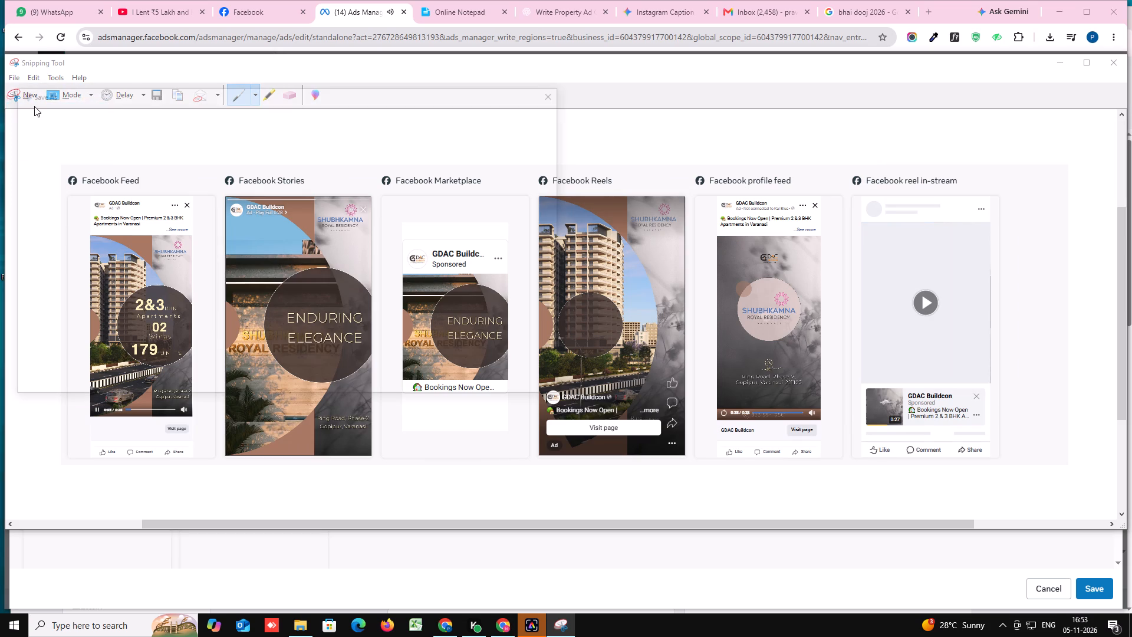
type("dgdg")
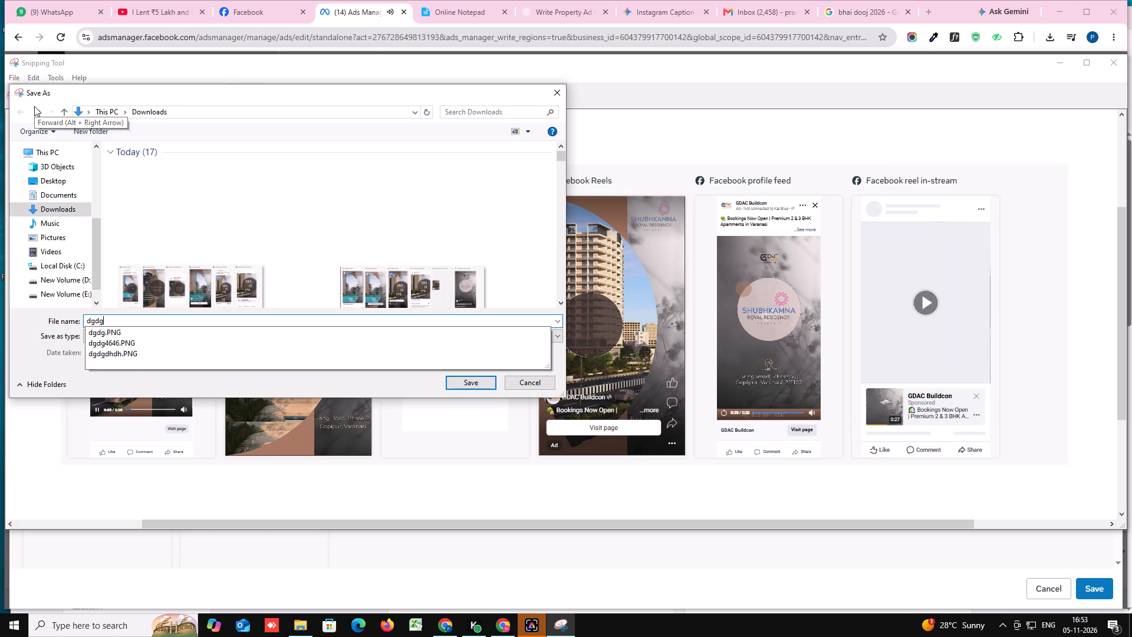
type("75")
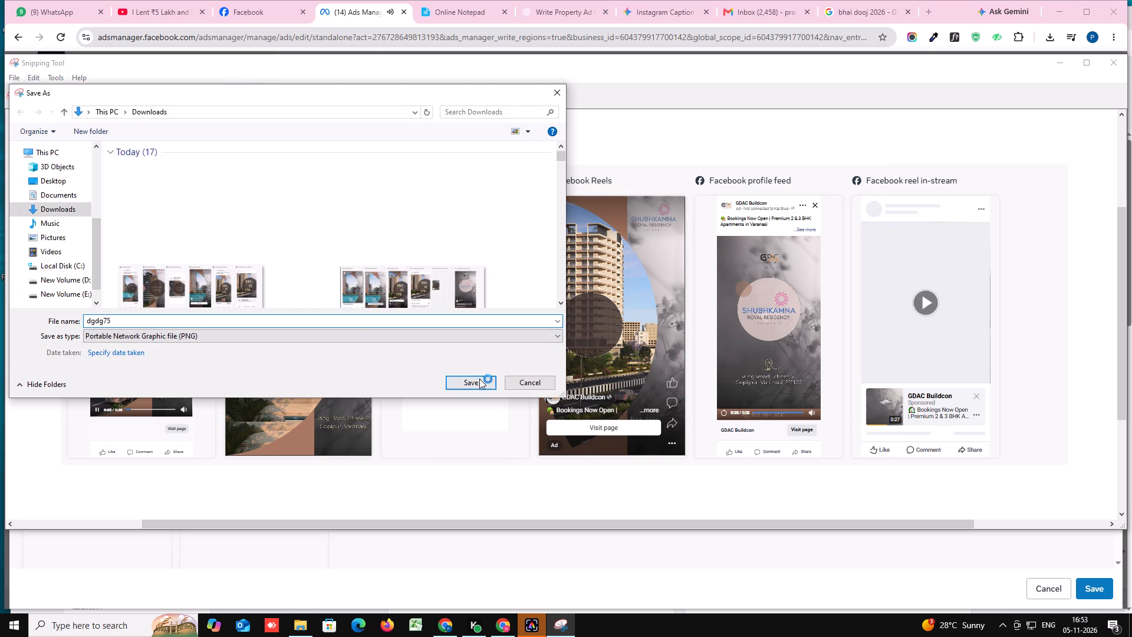
left_click(475, 380)
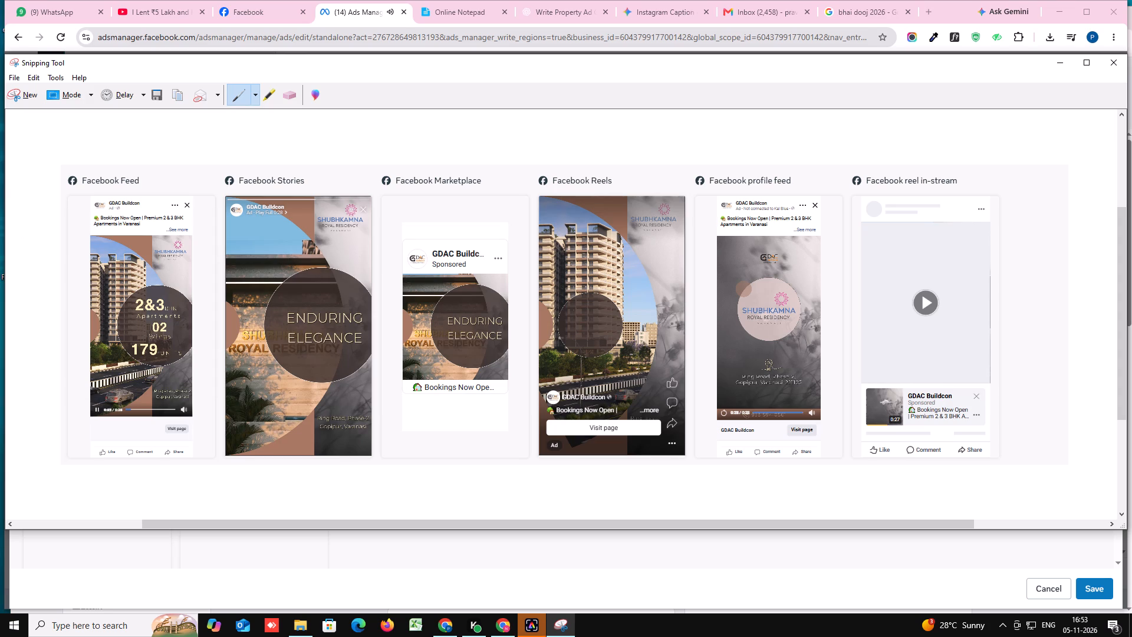
left_click(1061, 60)
Capture the Facebook search results and Facebook Notifications previews and save the snip as hffh584 (PNG) in Downloads.
scroll(743, 342, "down", 5)
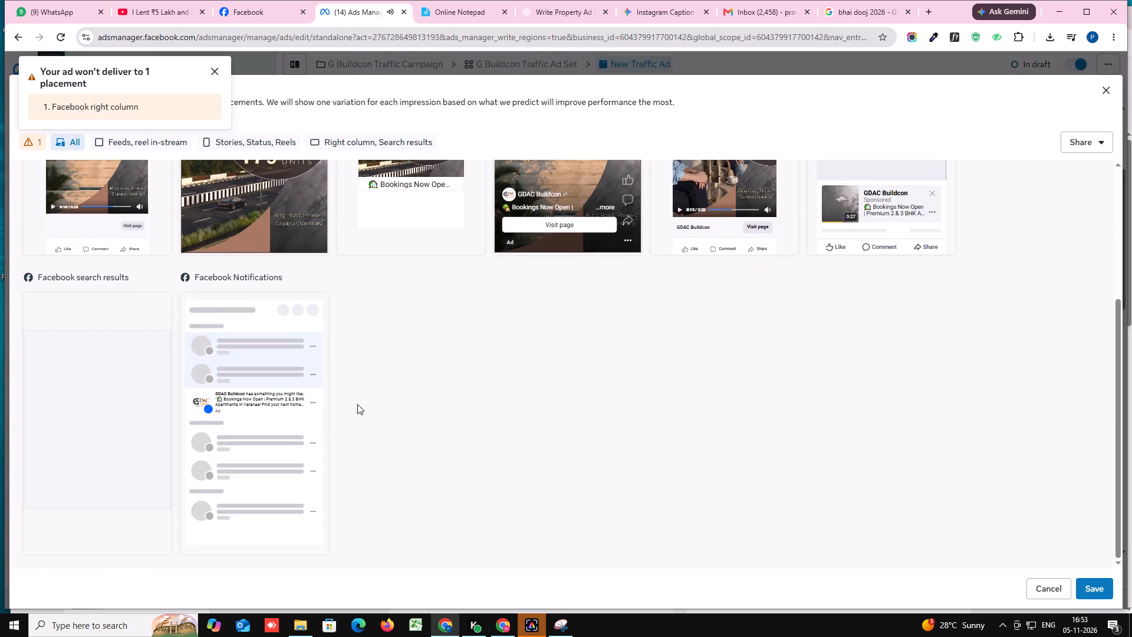
scroll(370, 385, "down", 1)
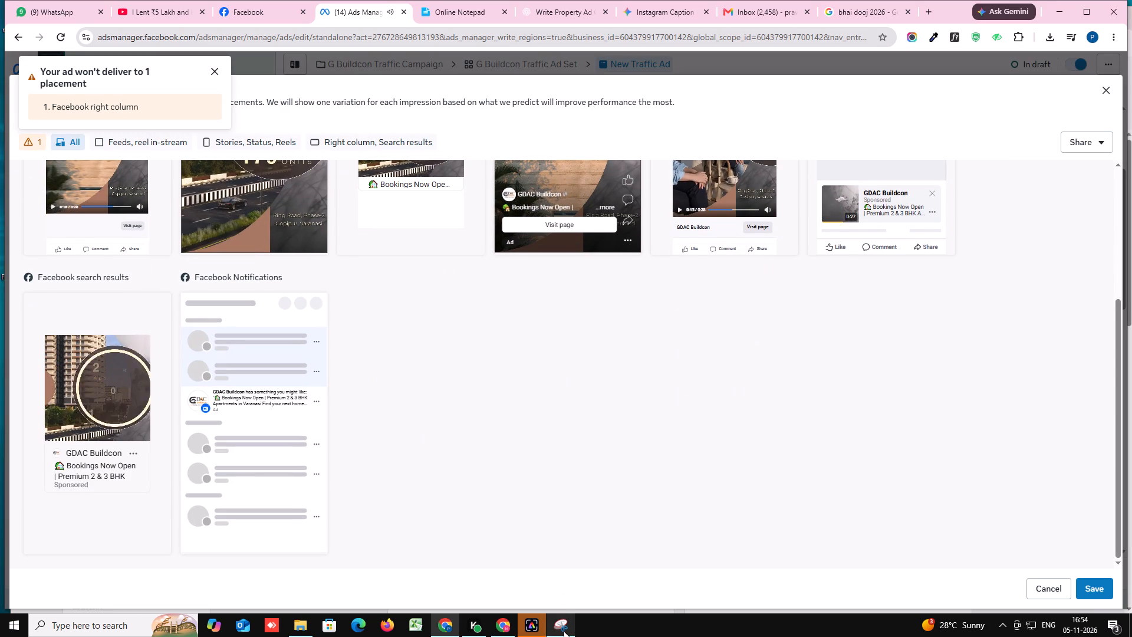
left_click(564, 631)
left_click(20, 90)
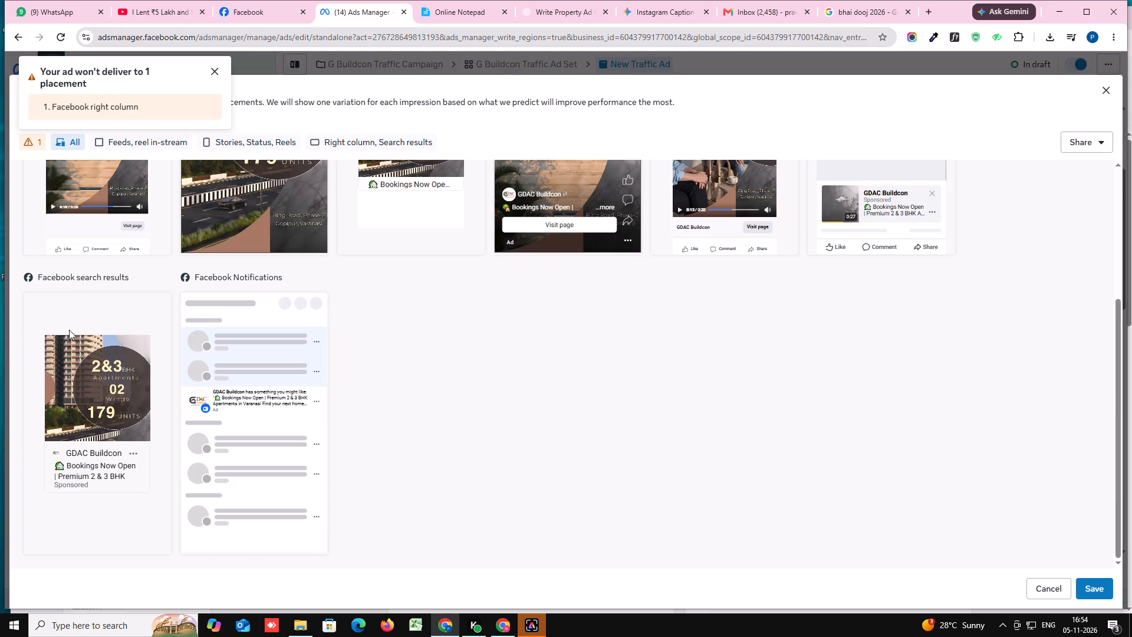
left_click_drag(8, 262, 378, 556)
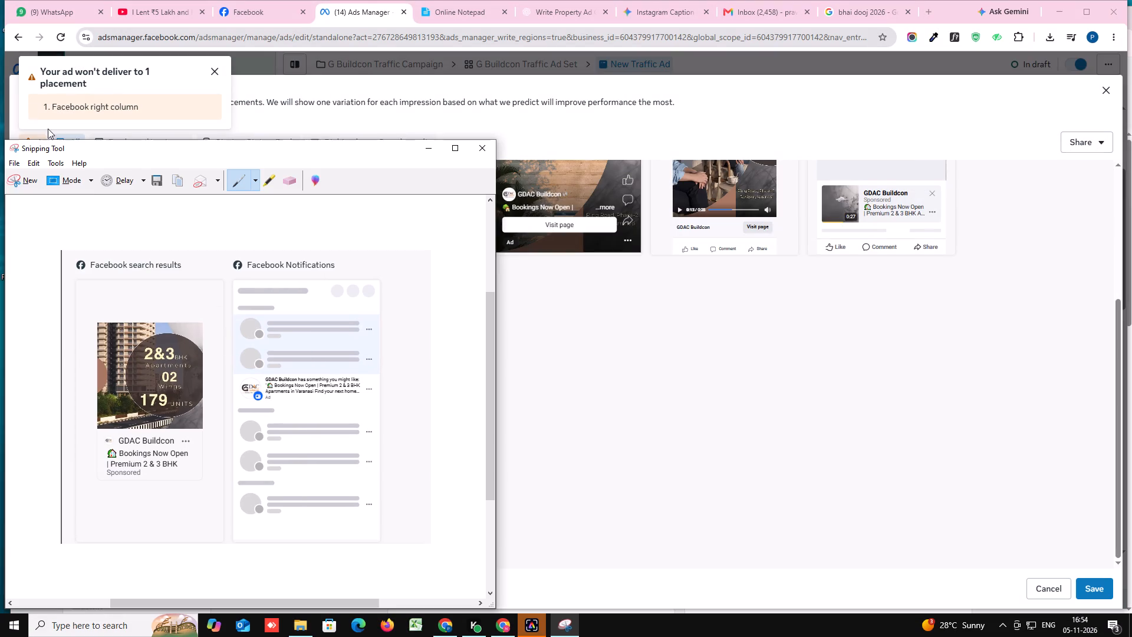
left_click(12, 164)
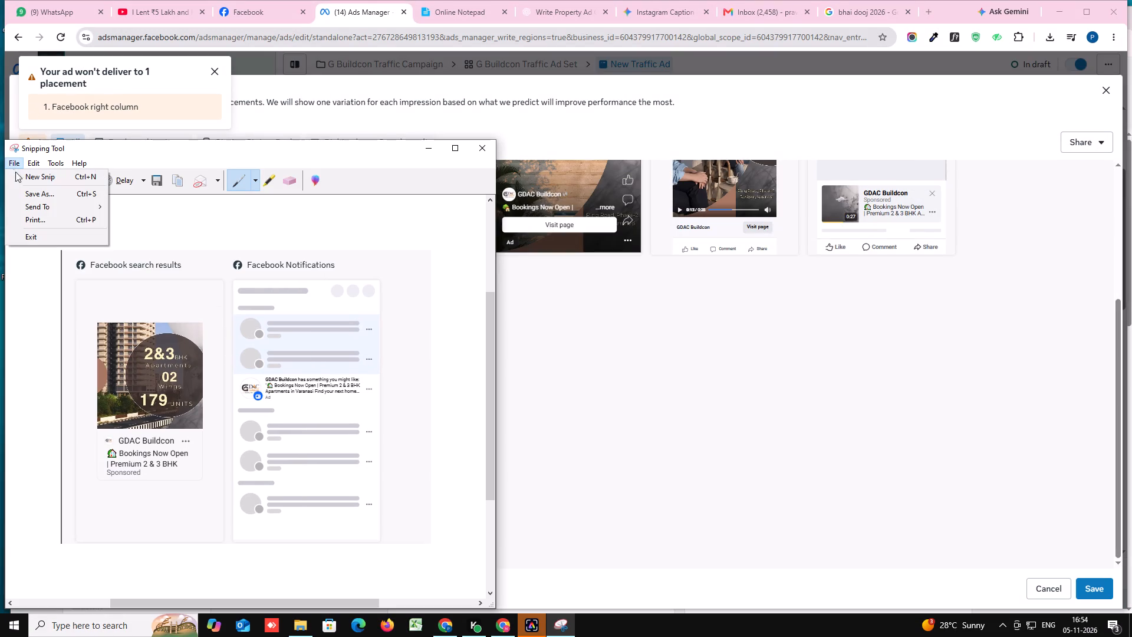
left_click(47, 194)
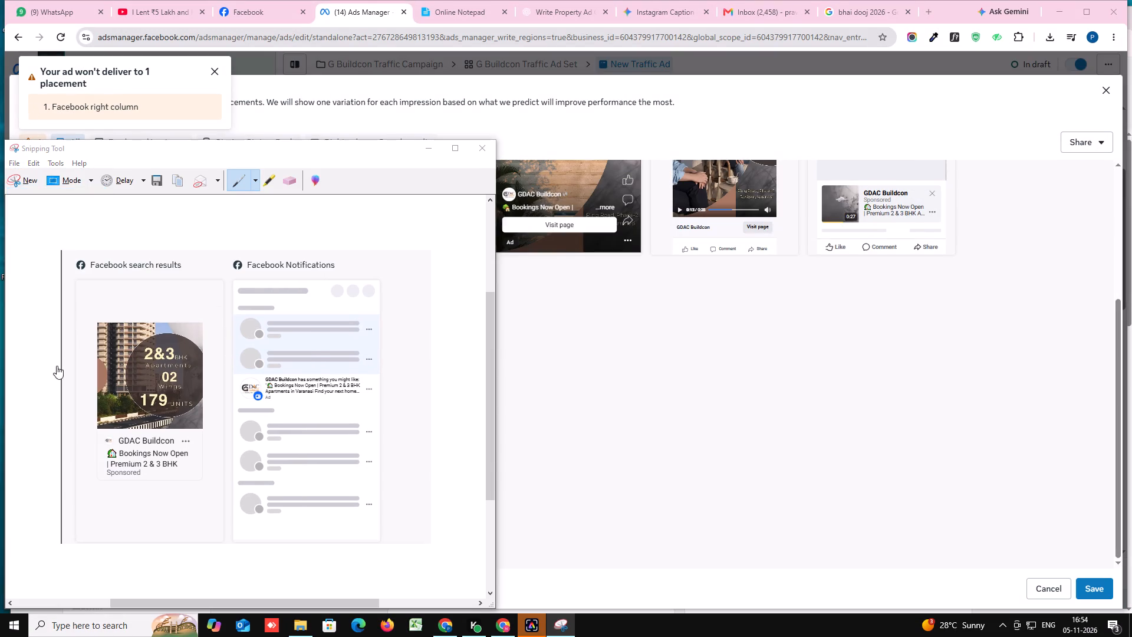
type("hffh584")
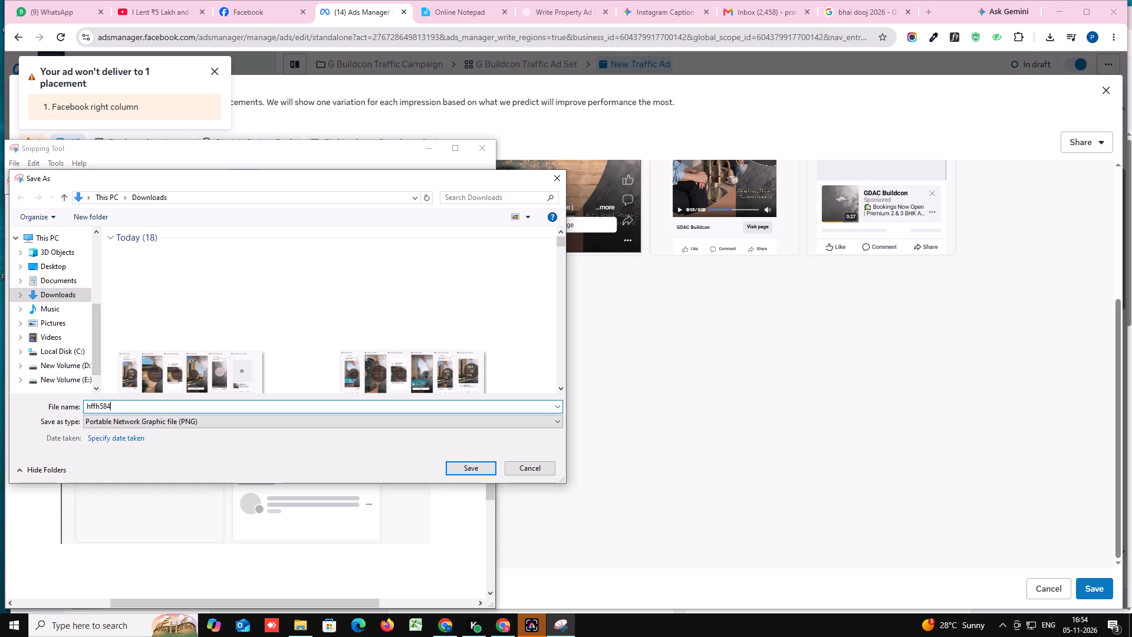
left_click(459, 471)
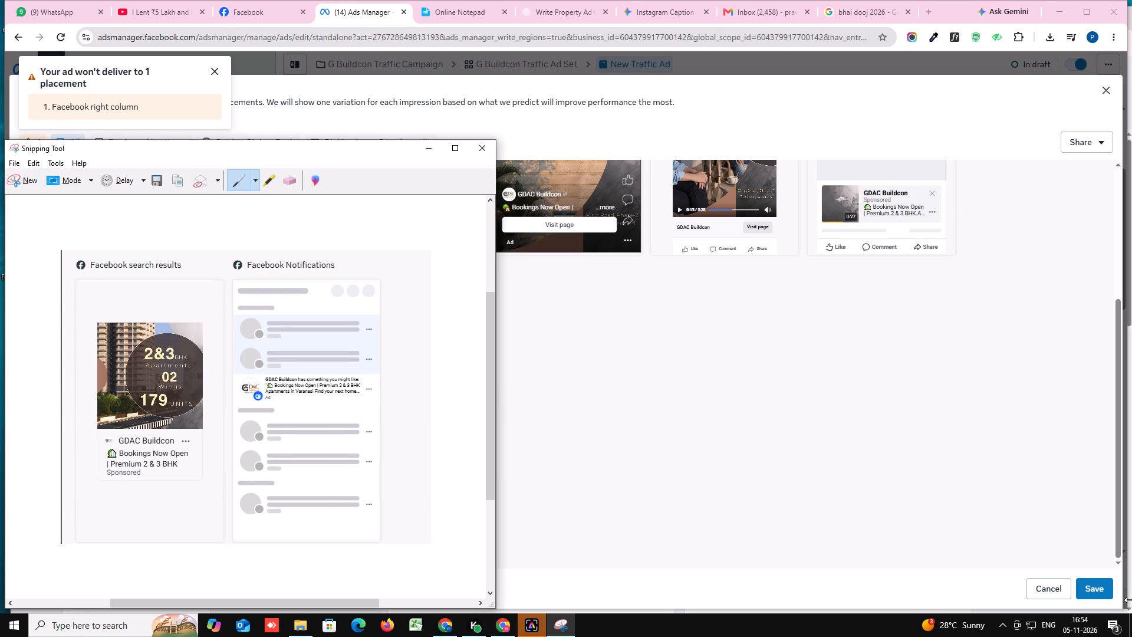
Save the placement previews dialog in Ads Manager to return to the New Traffic Ad editor.
left_click(1106, 591)
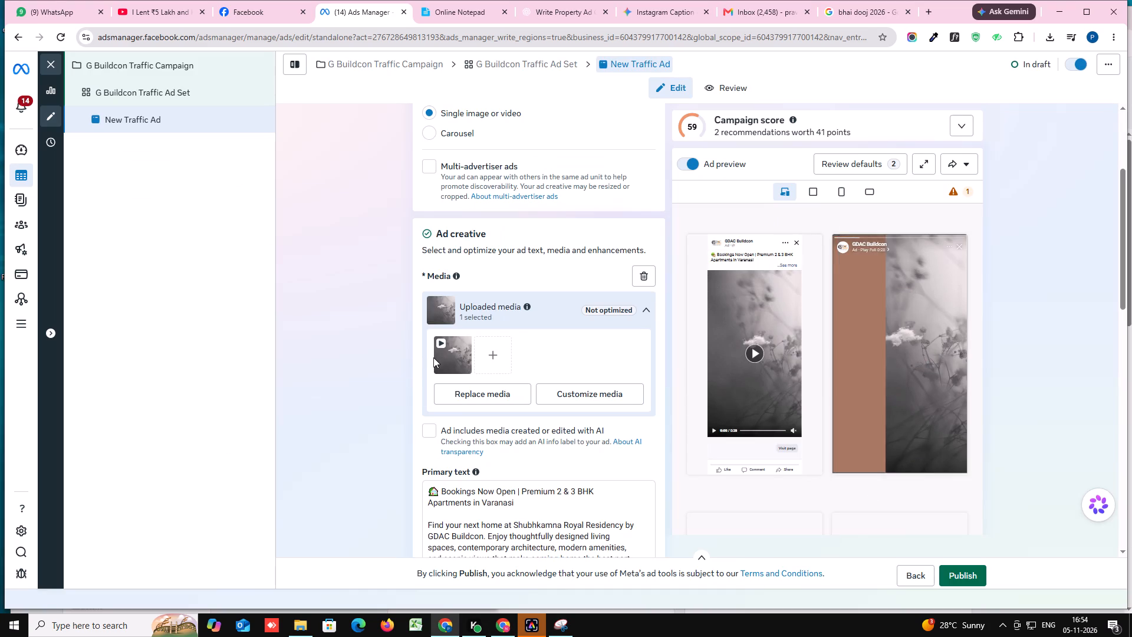
Publish the New Traffic Ad together with its G Buildcon Traffic Campaign and ad set.
left_click(963, 573)
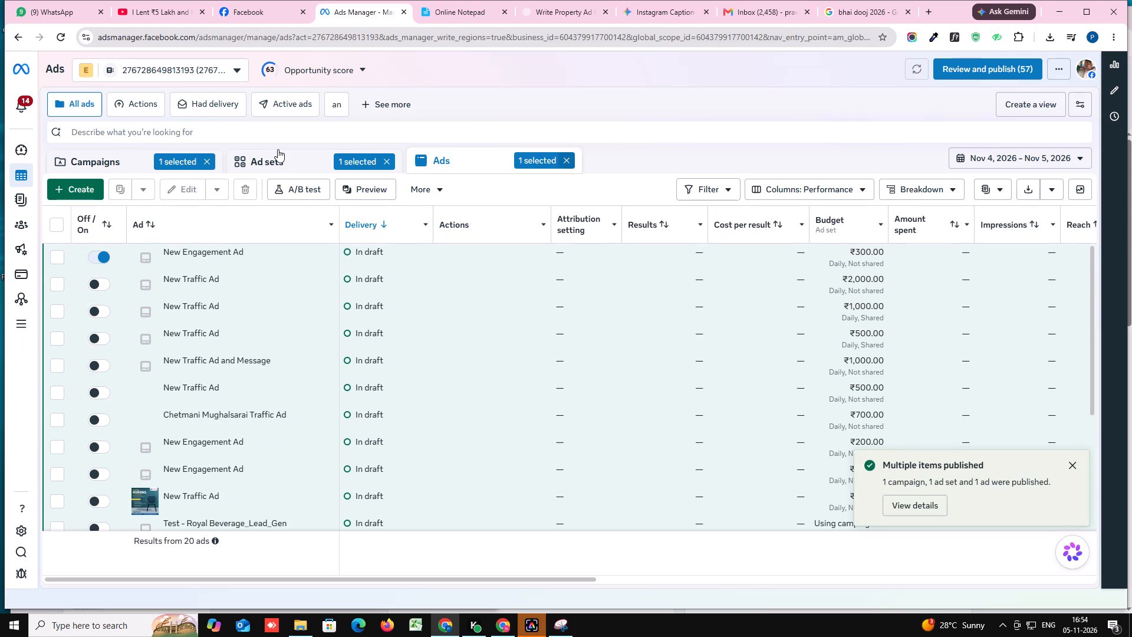
Clear the ad set and campaign selections to show the full campaign list.
left_click(251, 156)
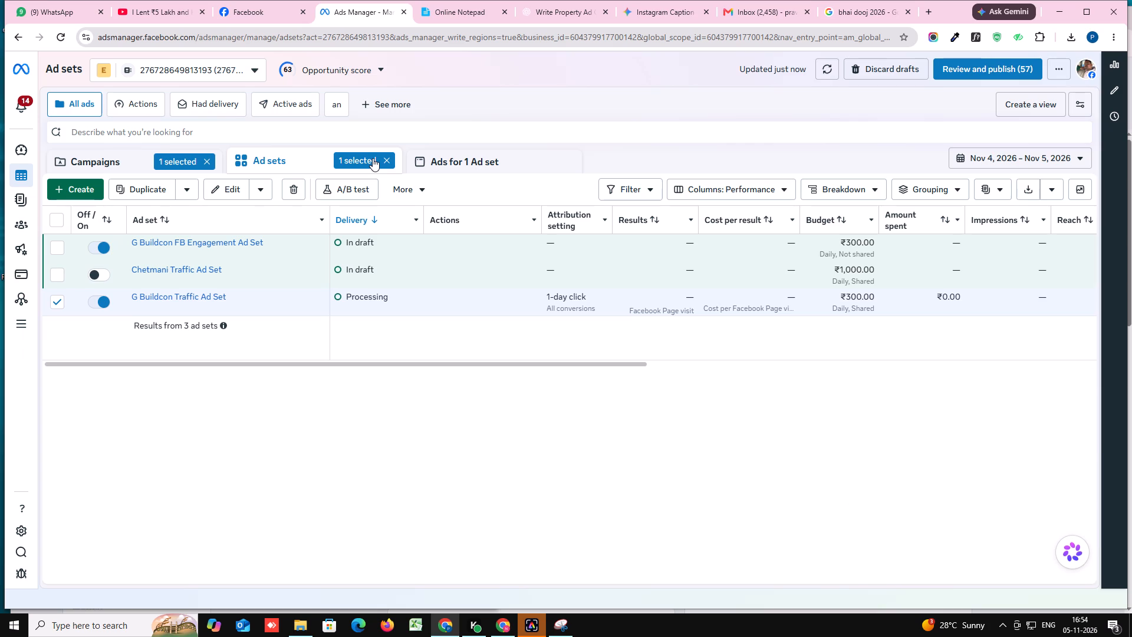
left_click(390, 158)
left_click(114, 162)
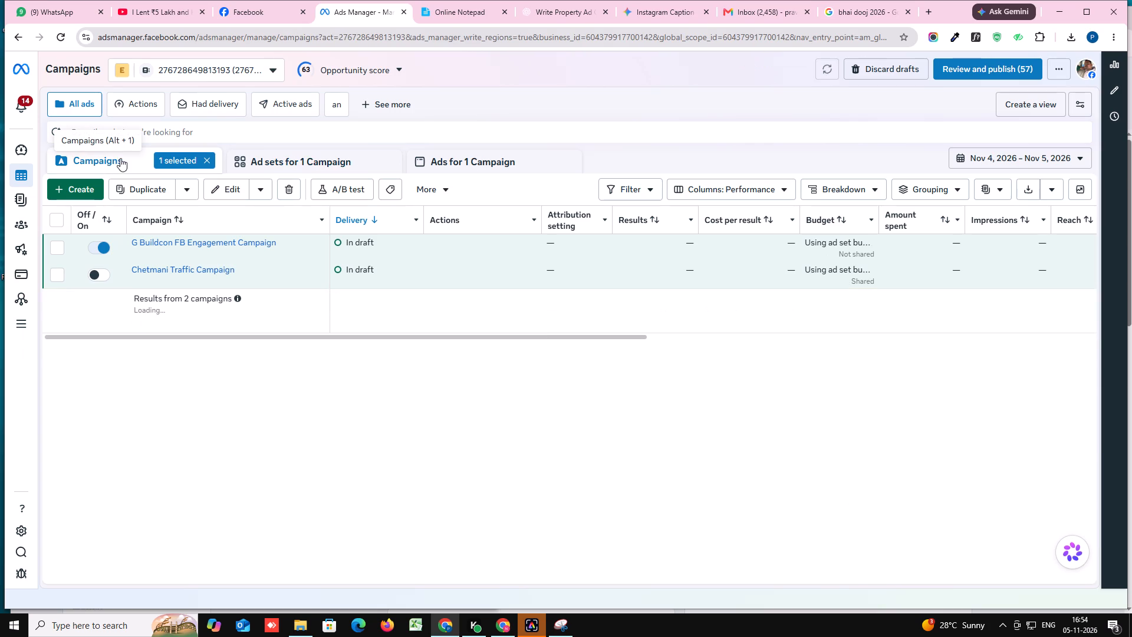
left_click(187, 157)
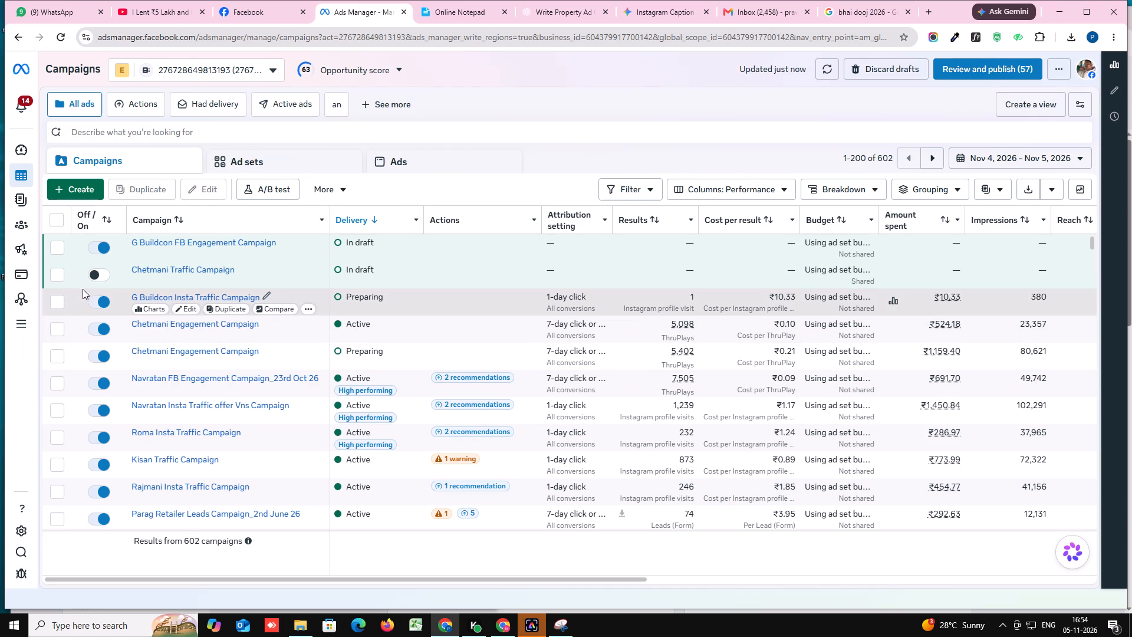
Filter the campaigns by names containing "g bui".
left_click(111, 132)
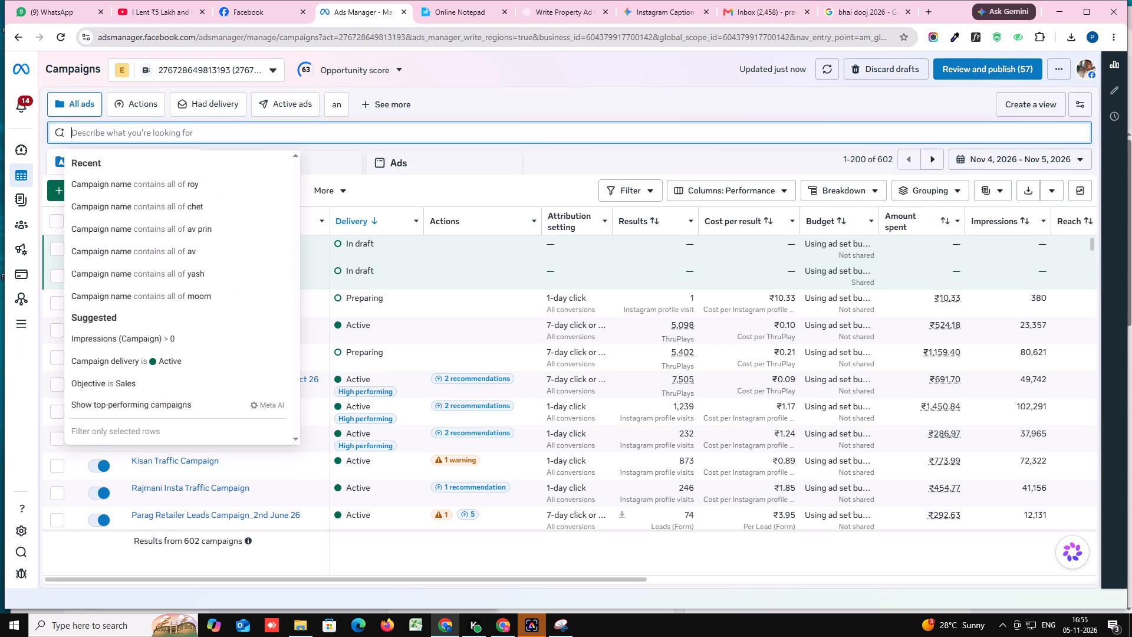
type("g b")
type("ui")
key("Return")
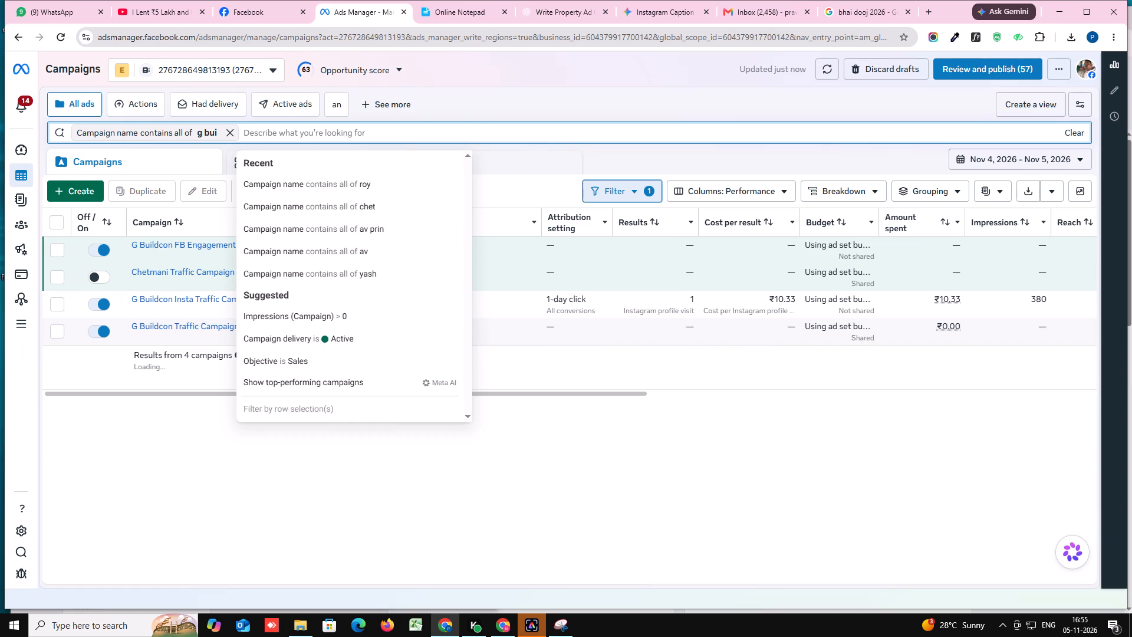
left_click(113, 489)
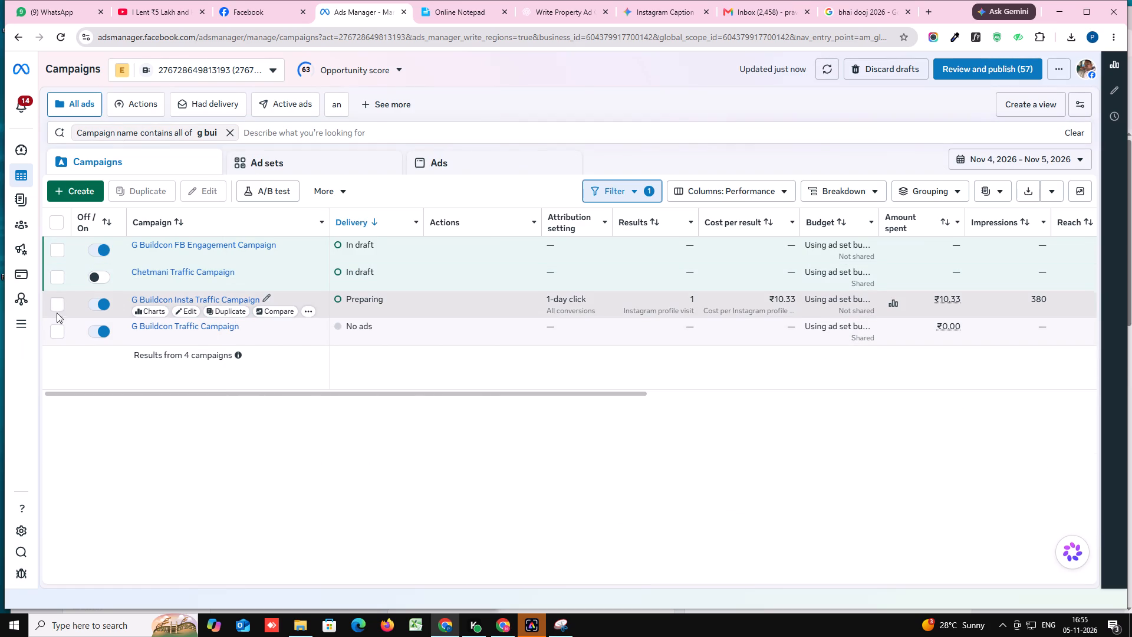
Select the G Buildcon Traffic Campaign and view its ad sets.
left_click(56, 330)
left_click(327, 160)
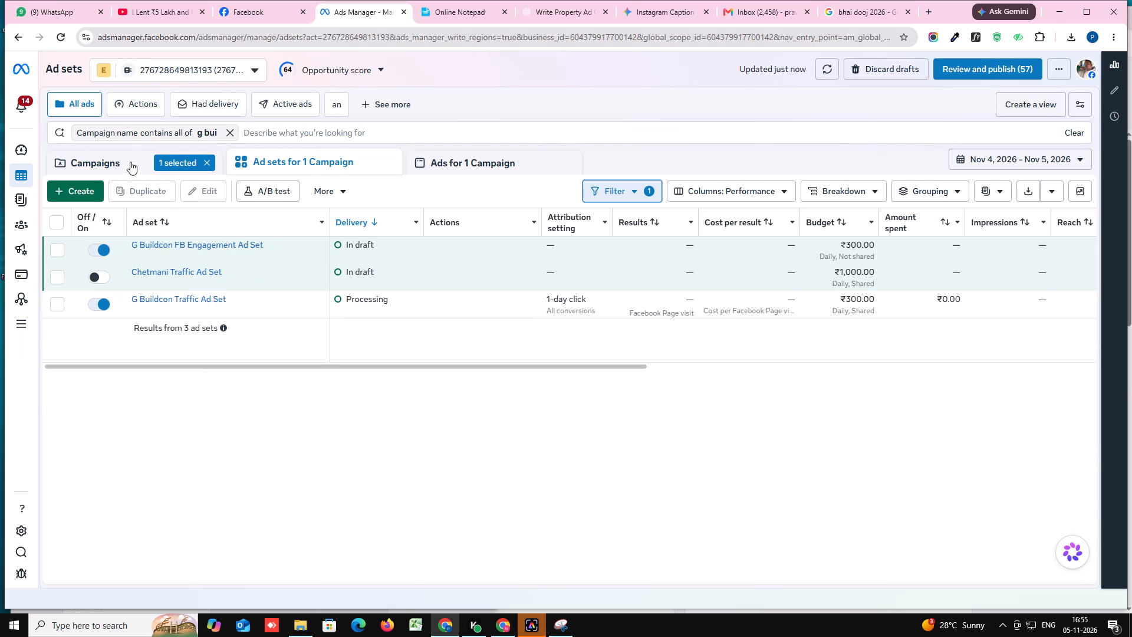
Return to the campaign list and delete only the draft G Buildcon FB Engagement Campaign, leaving the G Buildcon Traffic Campaign unselected.
left_click(94, 161)
left_click(60, 331)
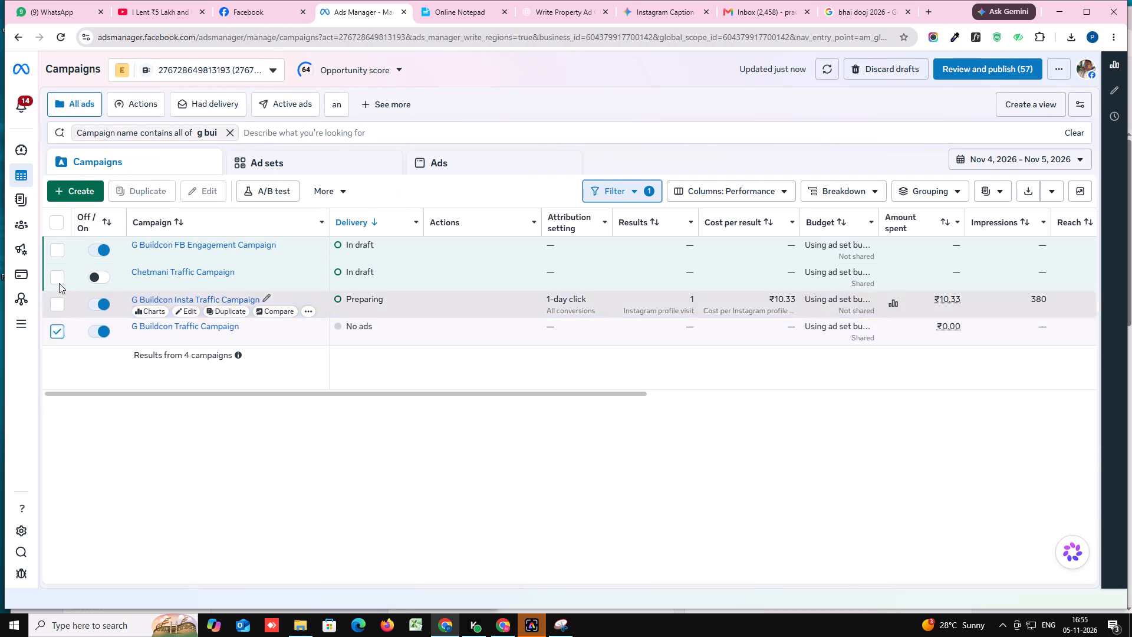
left_click(54, 249)
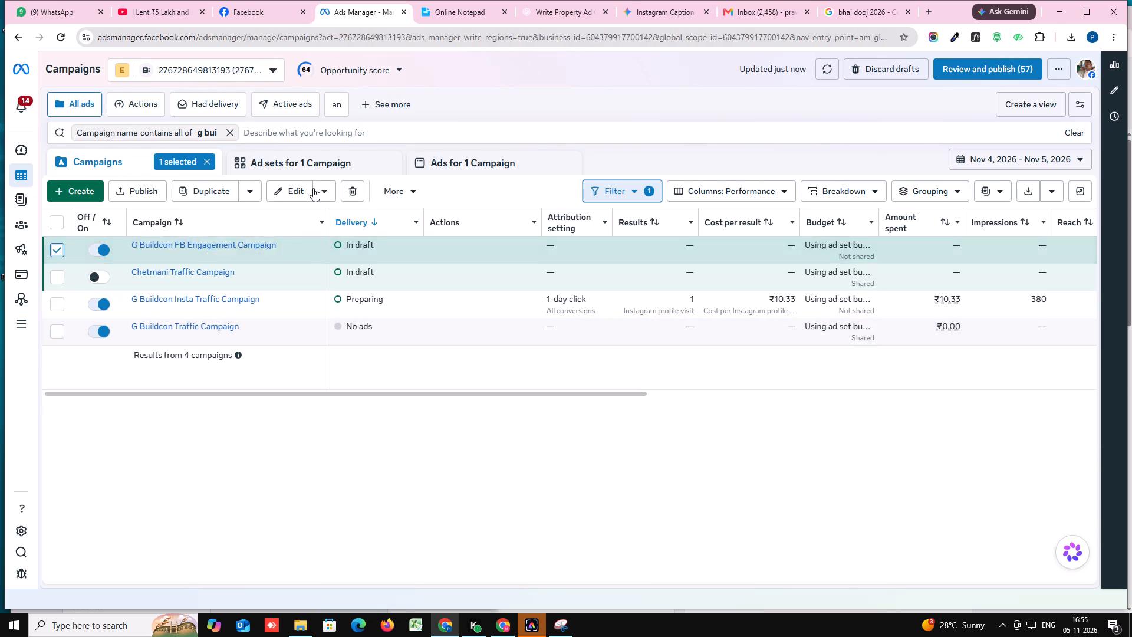
left_click(348, 188)
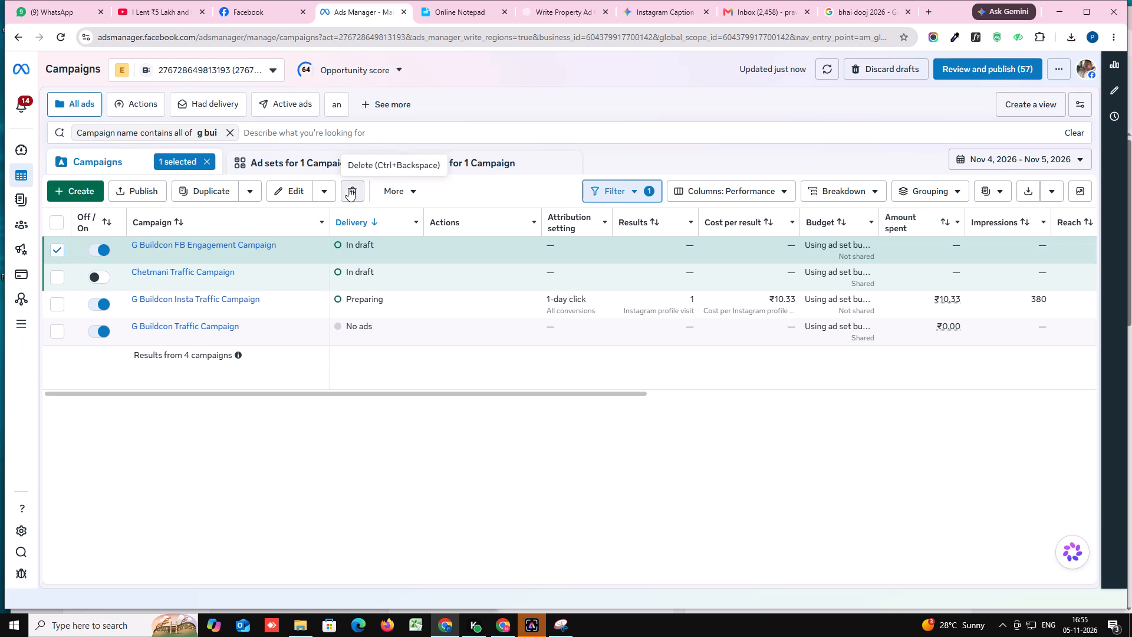
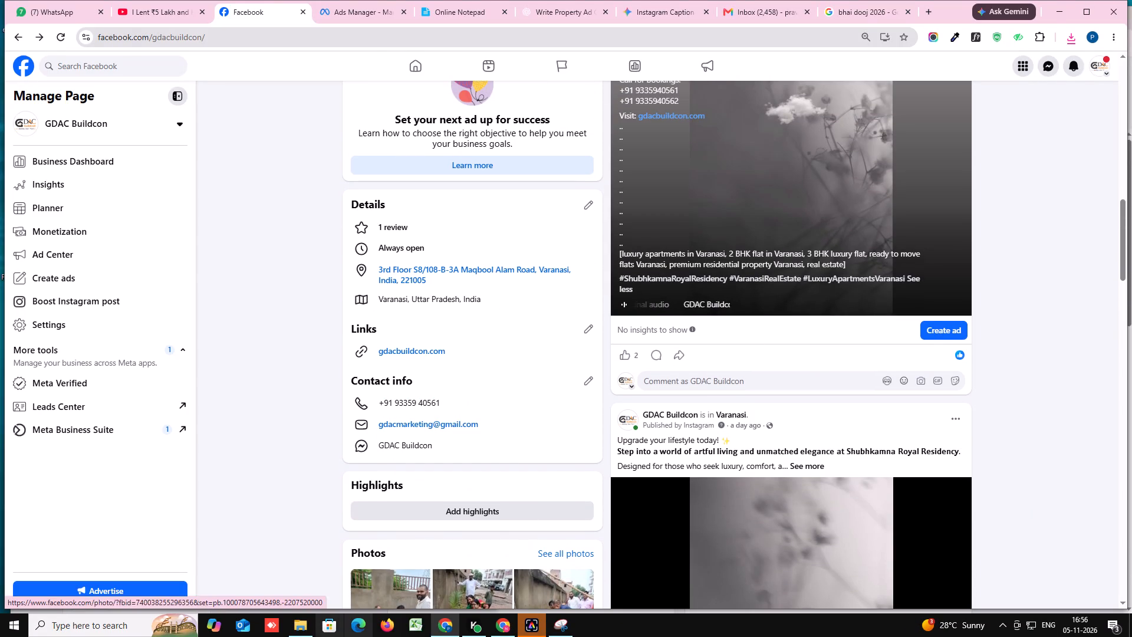
Look through the GDAC Buildcon Facebook page's posts, from the recent Shubhkamna Royal Residency reels back to the March 2025 Holi posts.
scroll(736, 344, "up", 5)
scroll(707, 342, "down", 16)
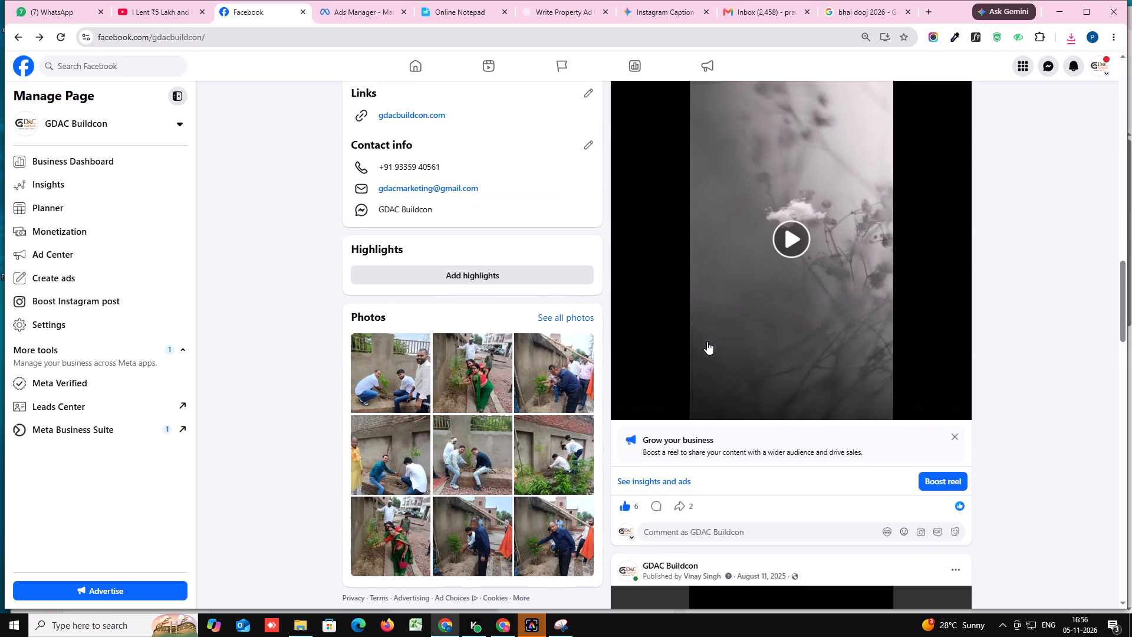
scroll(707, 342, "down", 7)
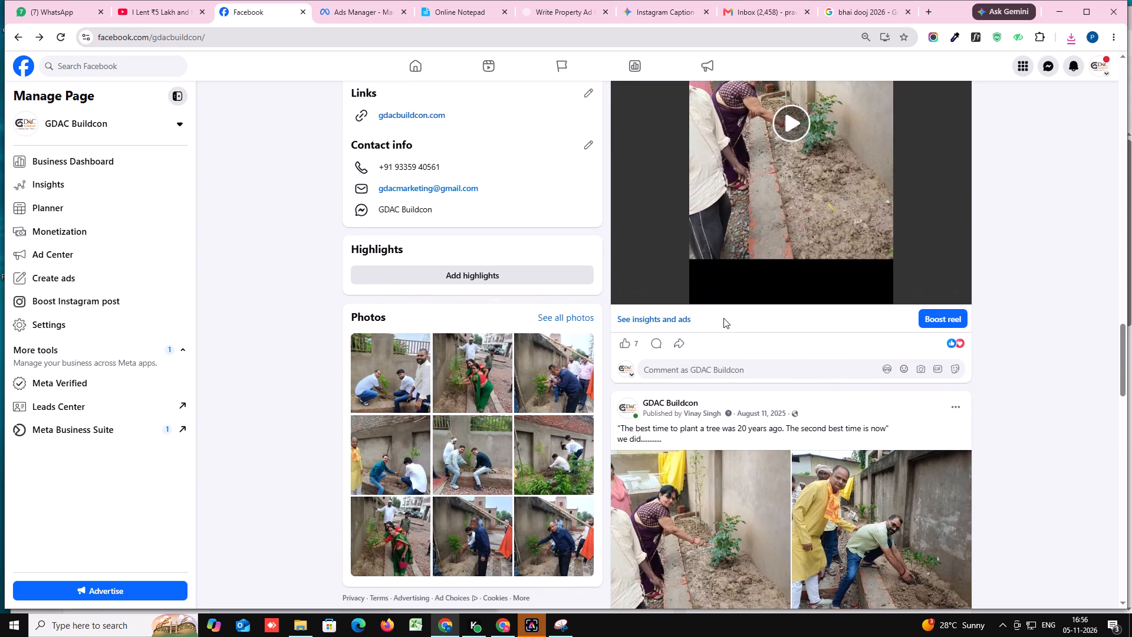
scroll(723, 318, "down", 5)
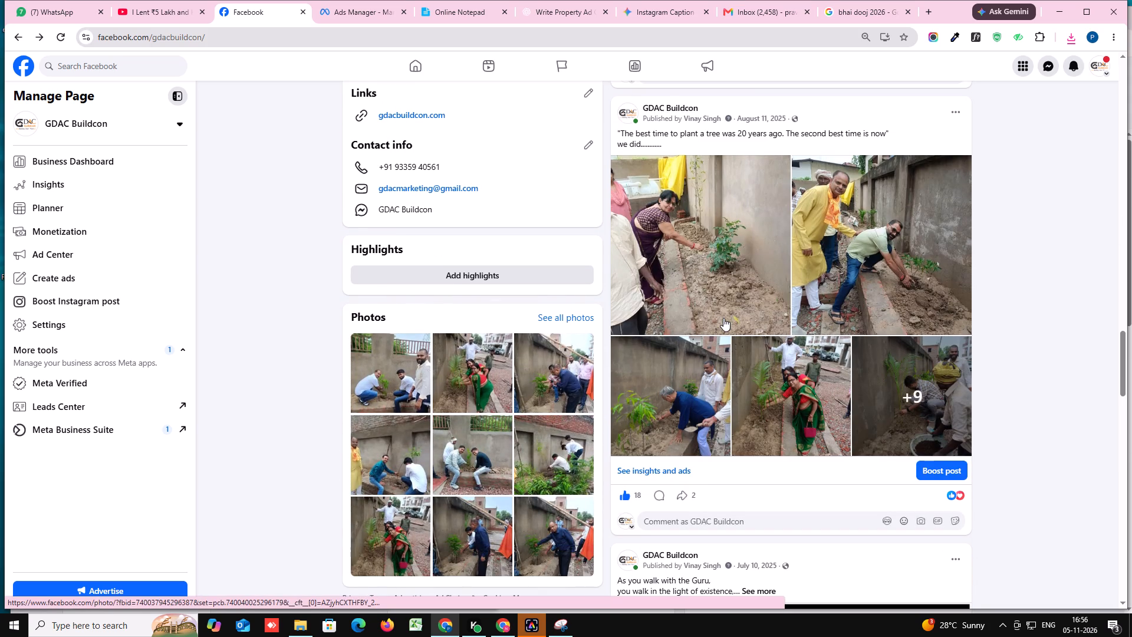
scroll(723, 318, "down", 8)
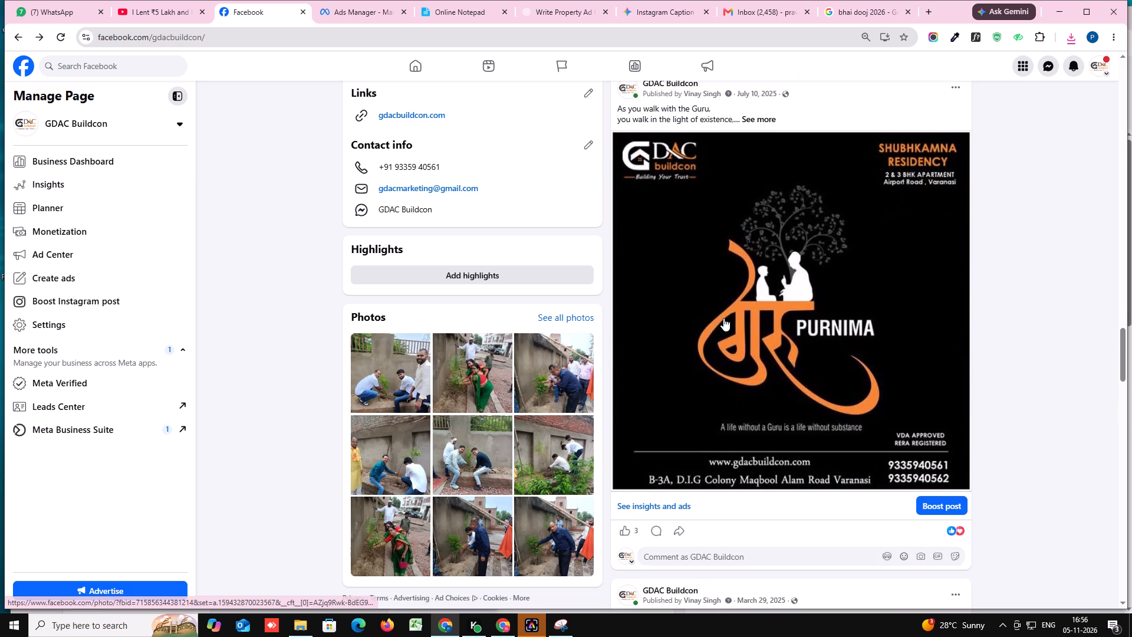
scroll(723, 318, "down", 10)
scroll(800, 264, "down", 9)
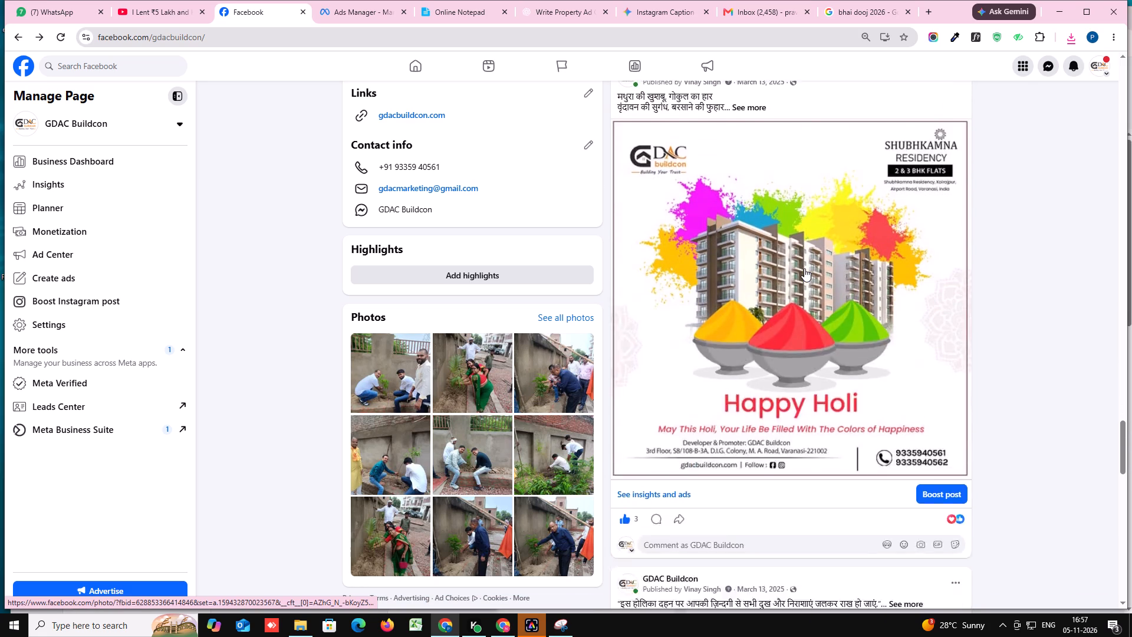
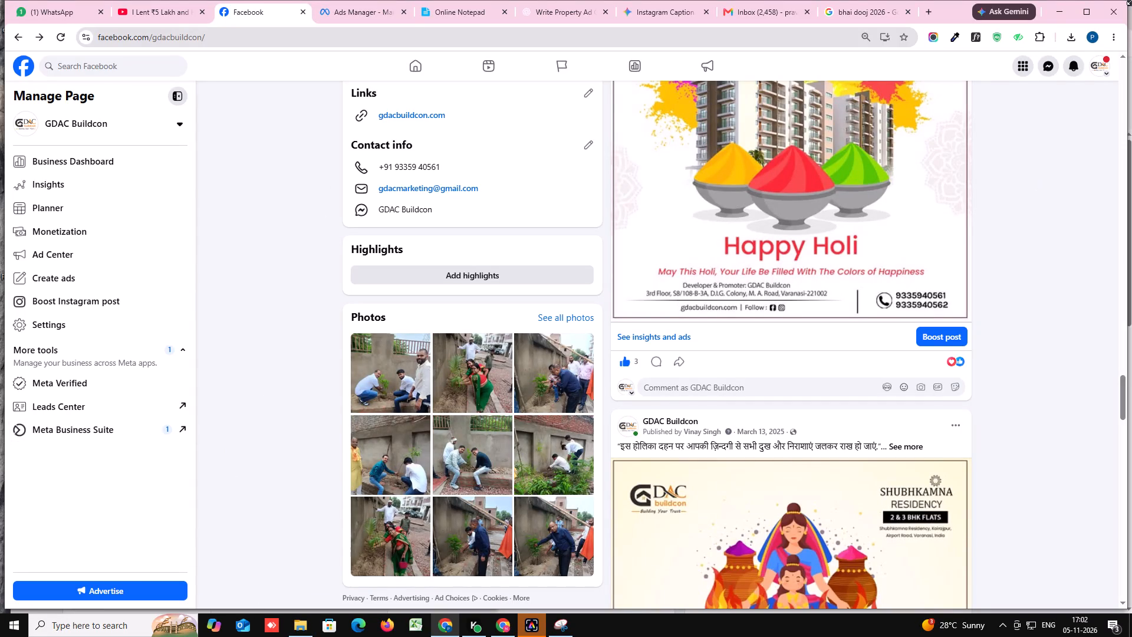
Return to Ads Manager and remove the "g bui" campaign name filter from the campaign list.
left_click(364, 10)
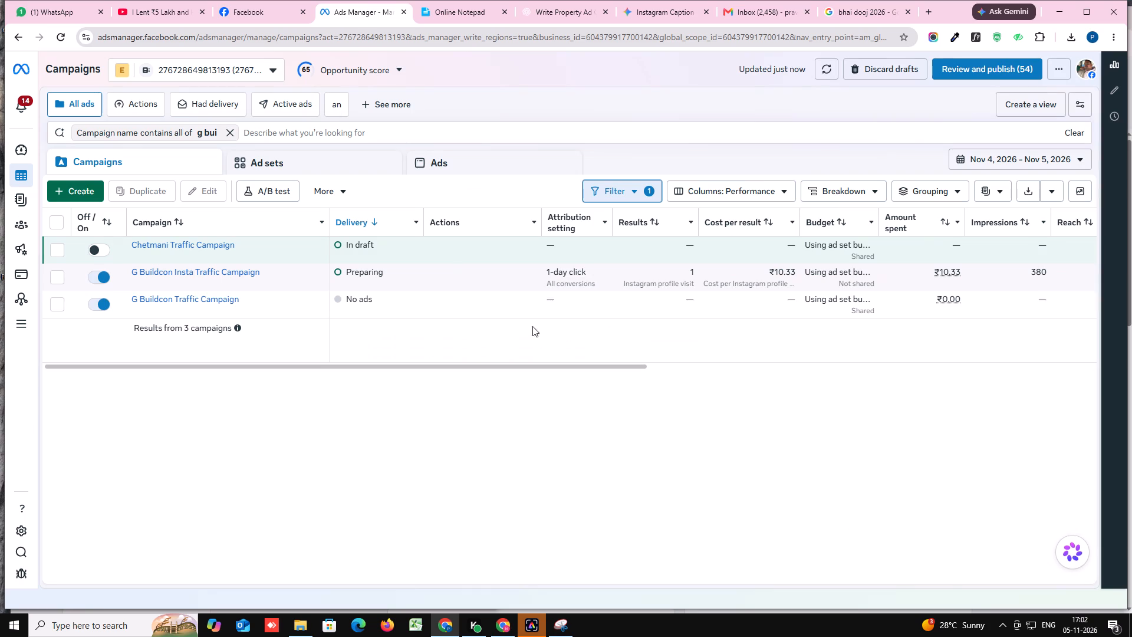
left_click(232, 130)
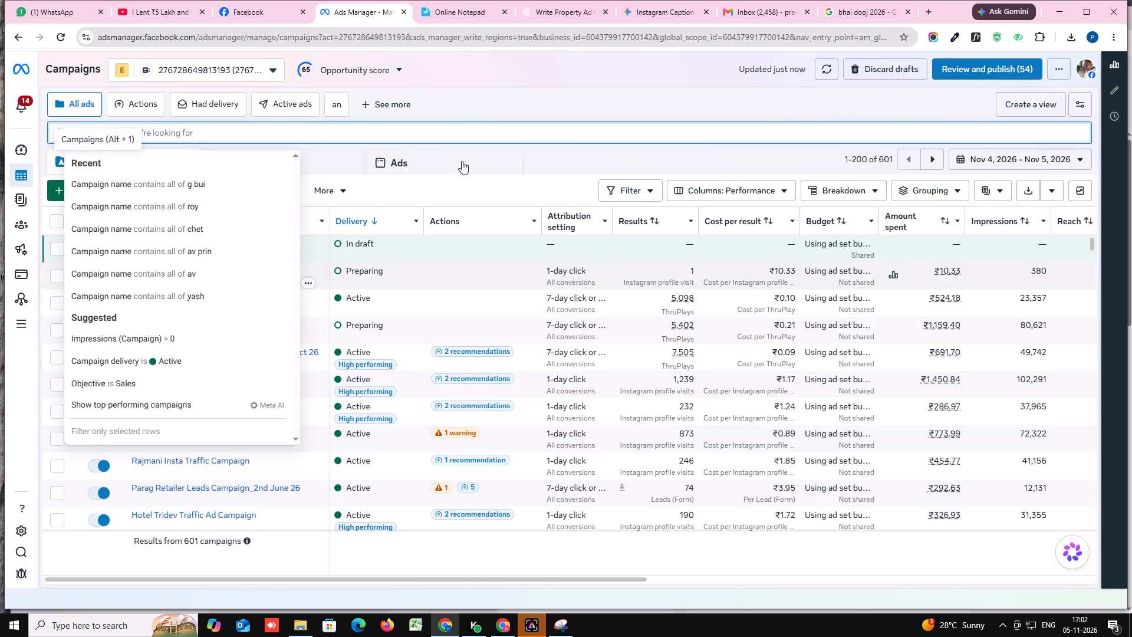
Select the Navratan Insta Traffic offer Vns Campaign and its Navratan insta Traffic offer vns Ad Set, and show the ad set's ads.
left_click(465, 83)
left_click(58, 388)
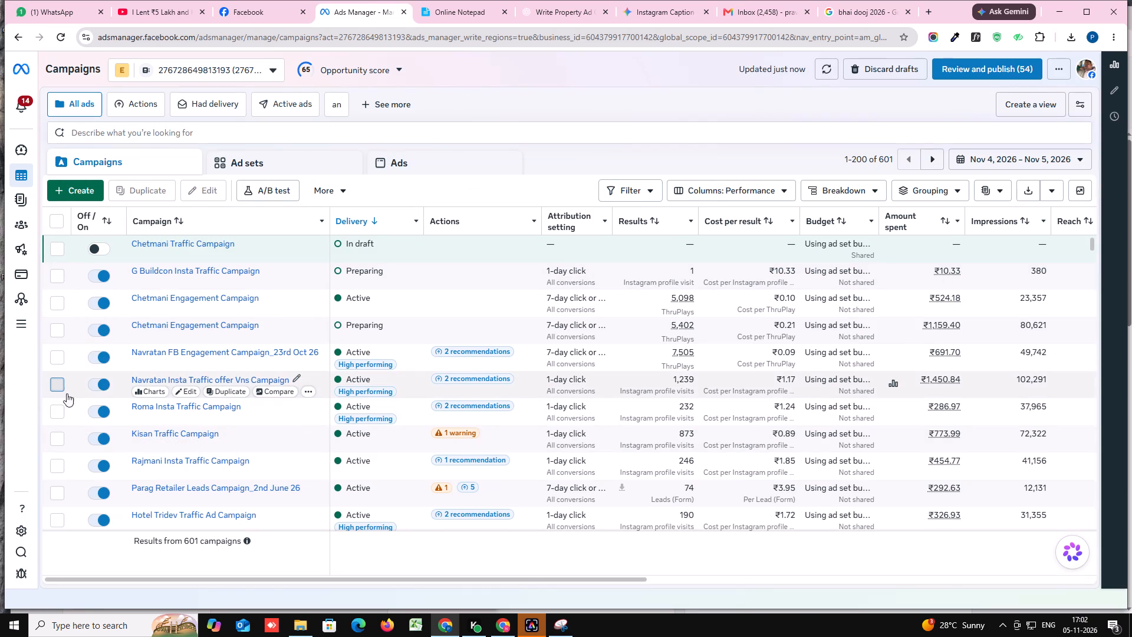
left_click(272, 166)
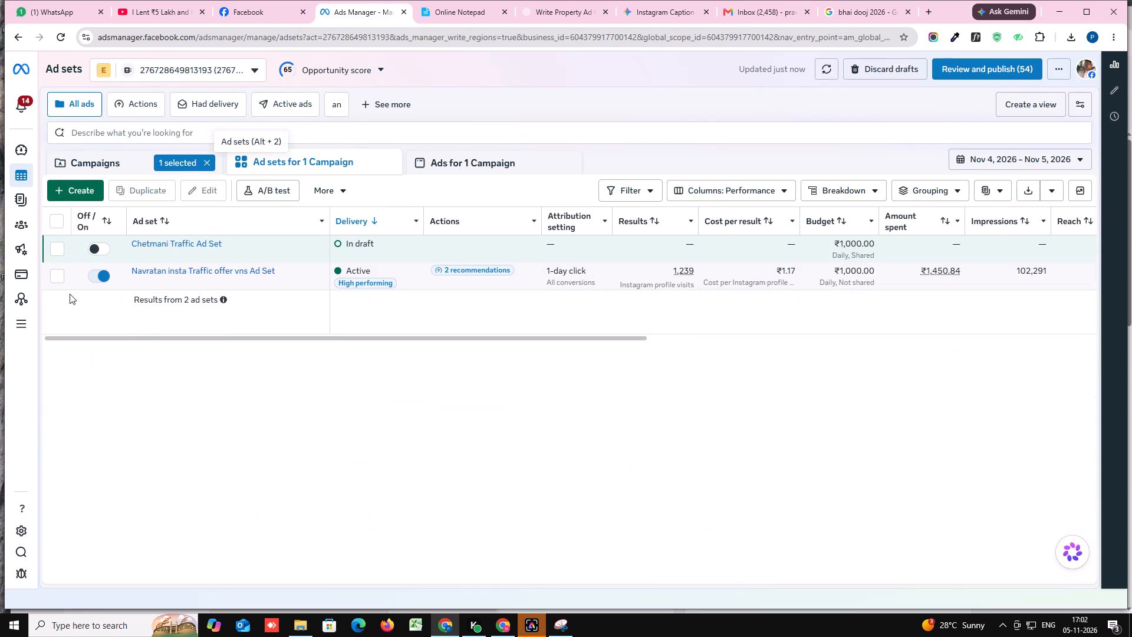
left_click(59, 274)
left_click(435, 158)
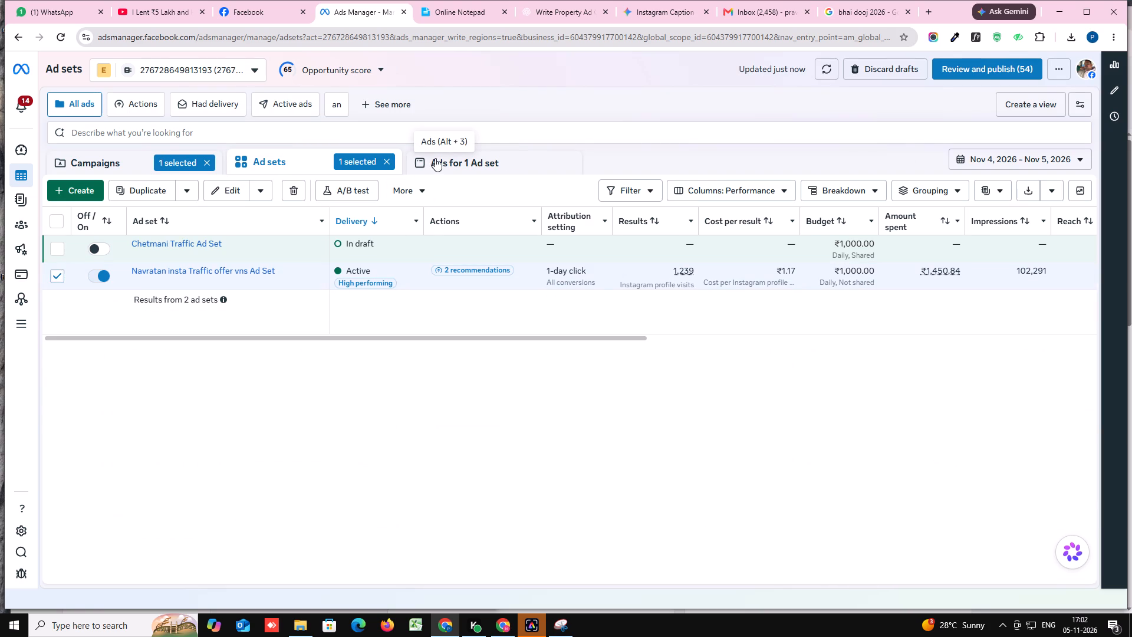
Open the active New Traffic Ad at the end of the ads list for editing.
scroll(216, 392, "down", 3)
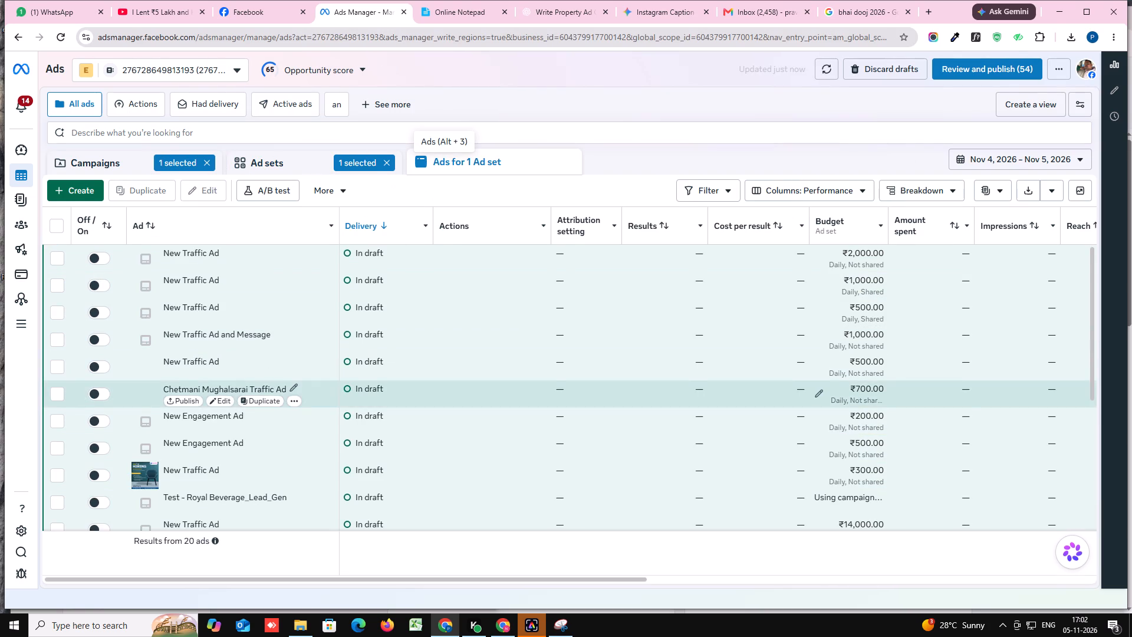
scroll(208, 369, "down", 9)
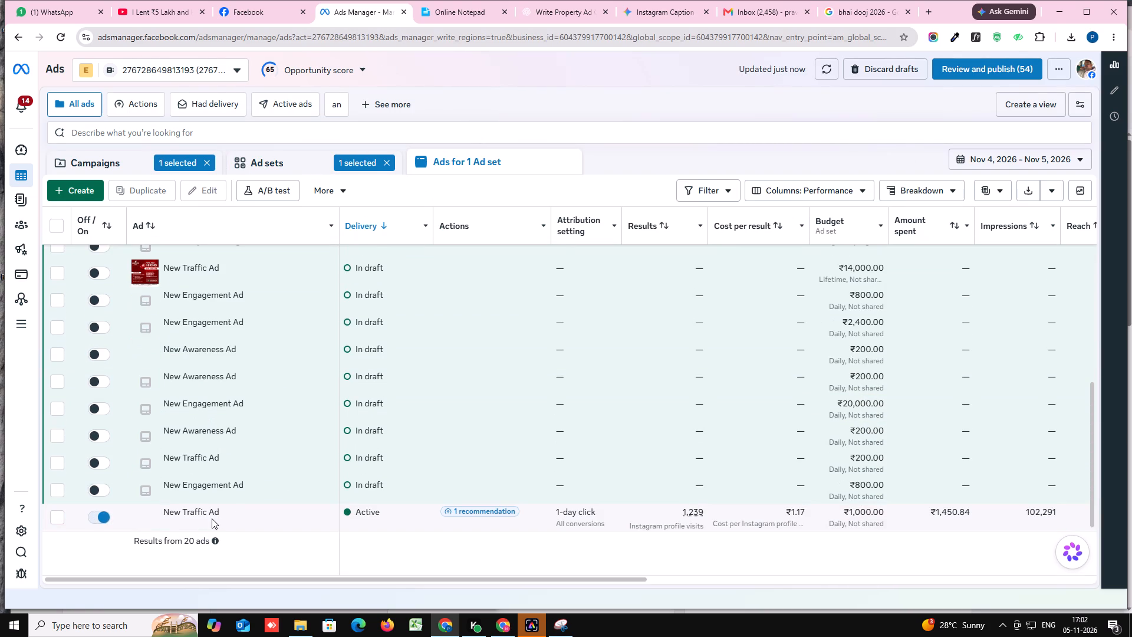
left_click(219, 526)
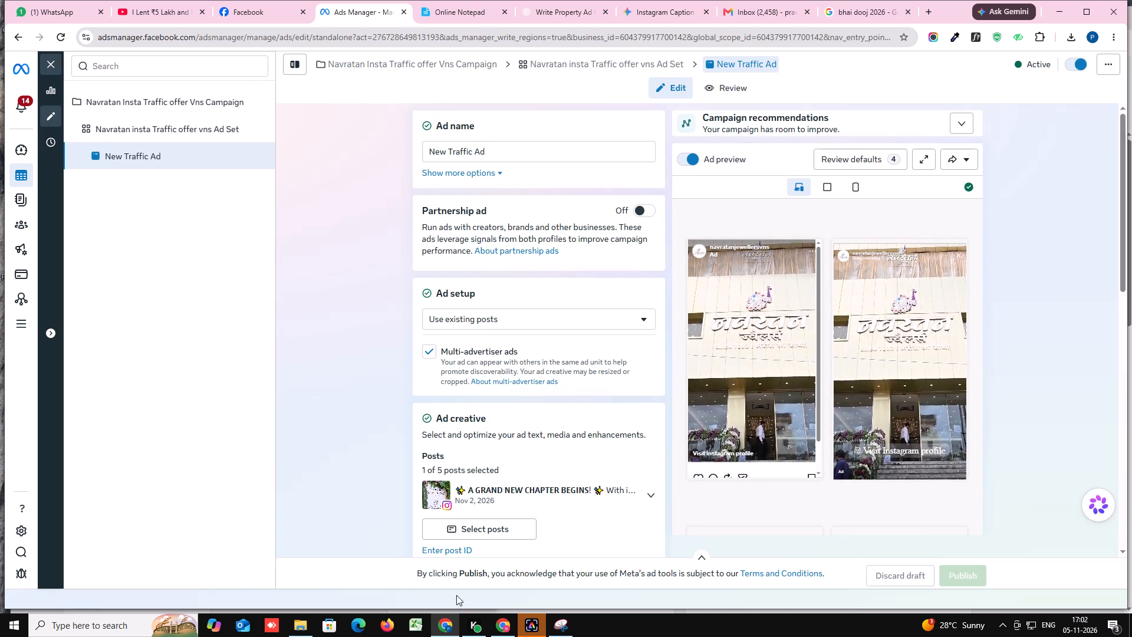
Replace the ad's Instagram post with the Dhanteras reel dated Nov 5, 2026, removing the previously selected post.
left_click(482, 531)
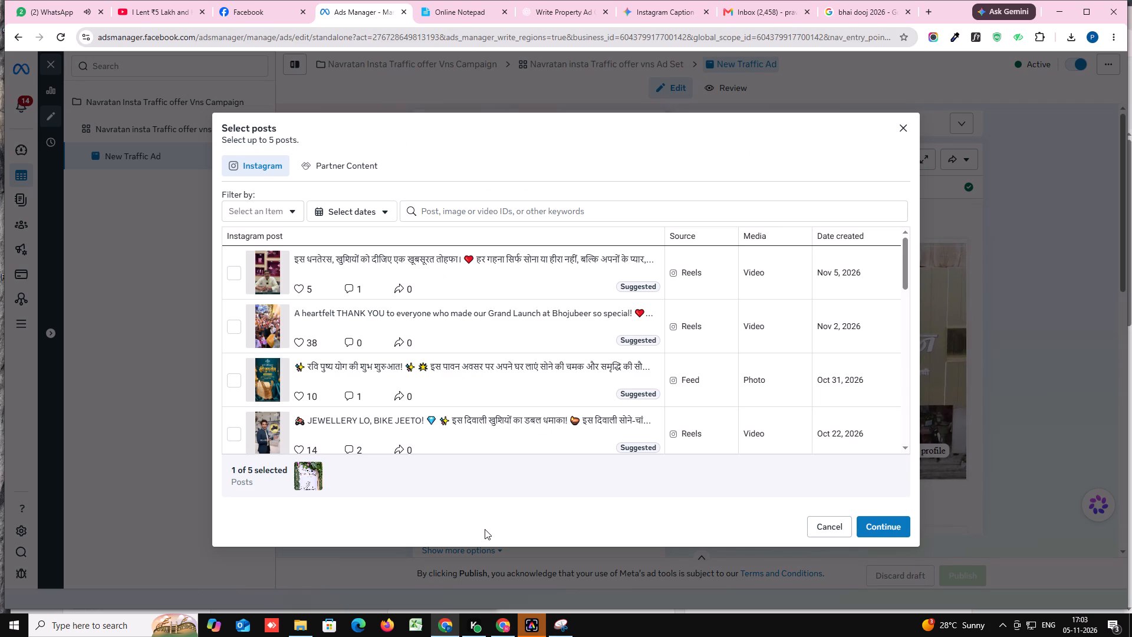
left_click(230, 274)
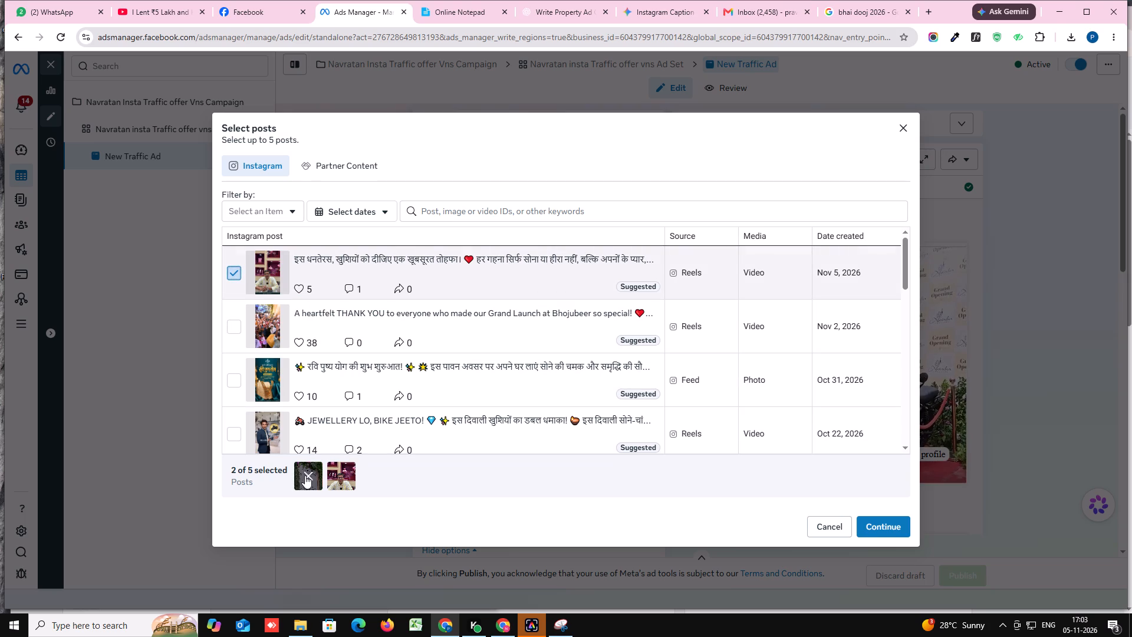
left_click(305, 475)
left_click(869, 527)
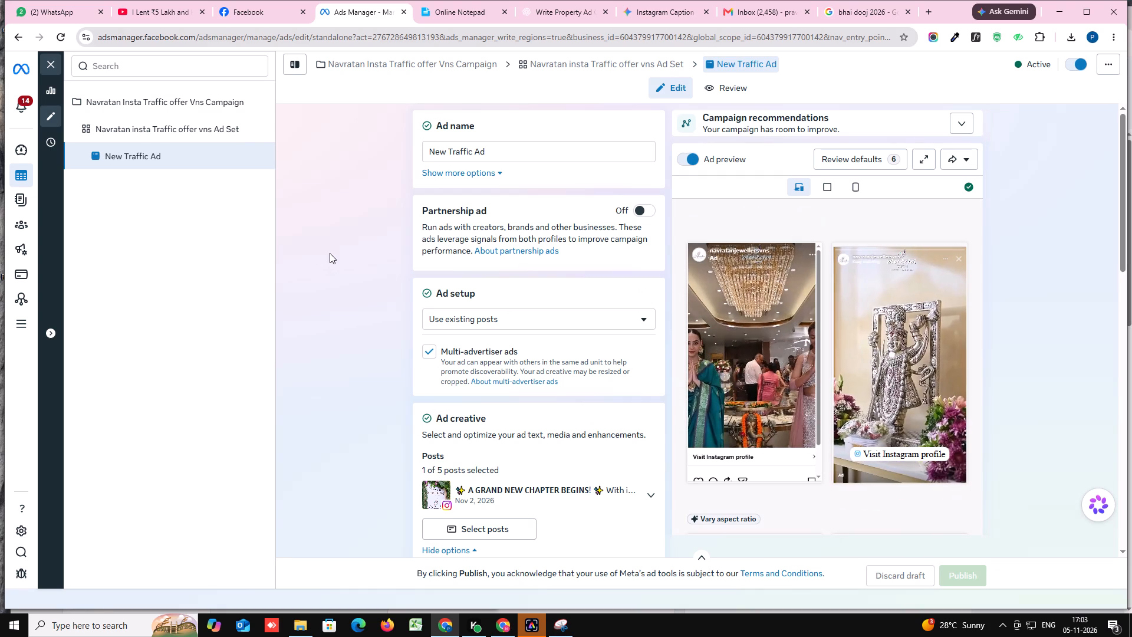
Review the ad creative settings and publish the edited New Traffic Ad.
scroll(335, 251, "down", 1)
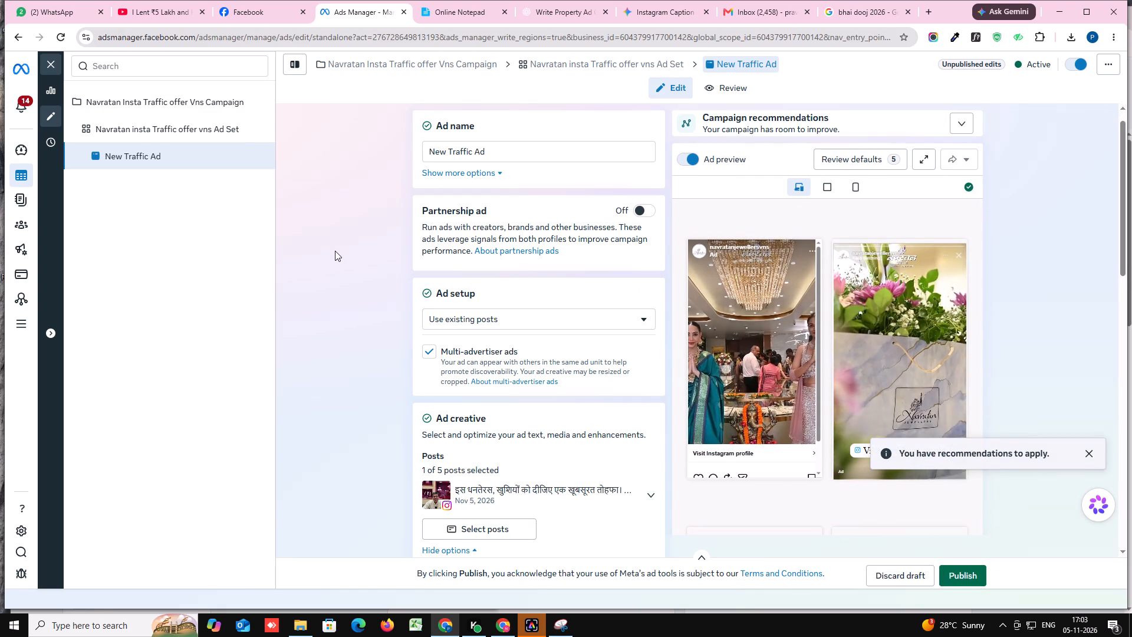
scroll(335, 251, "down", 3)
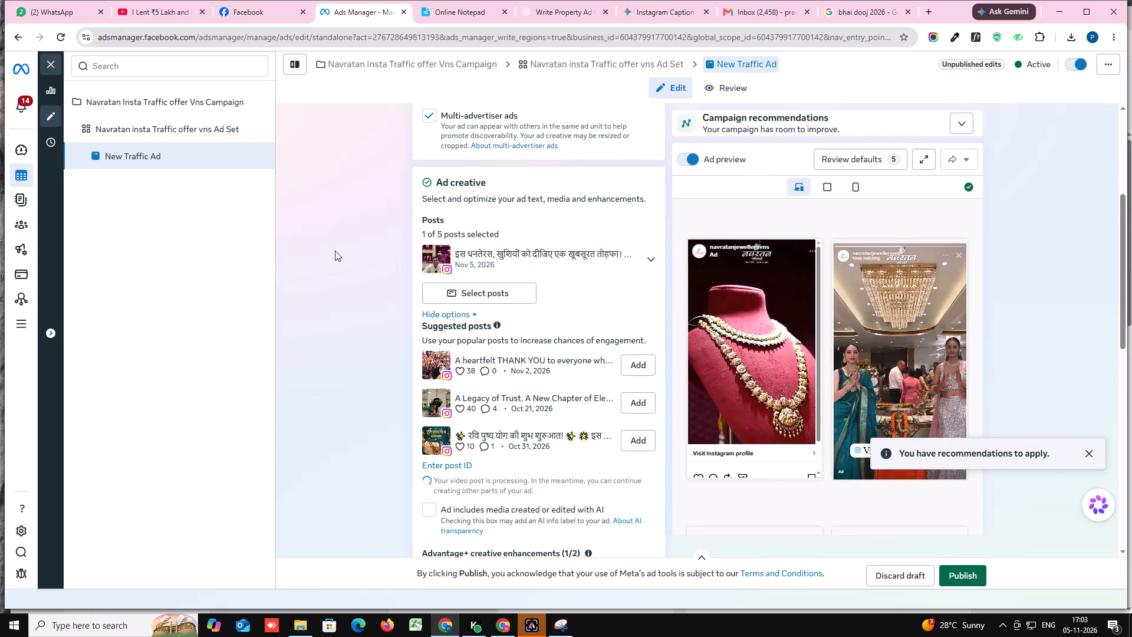
scroll(335, 251, "down", 1)
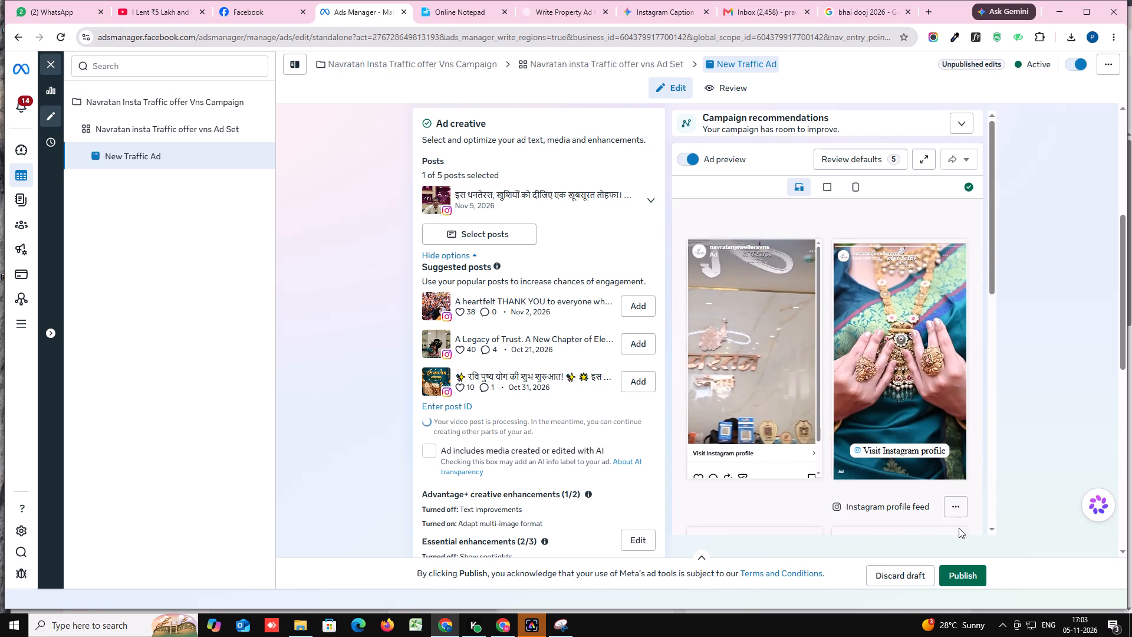
left_click(959, 574)
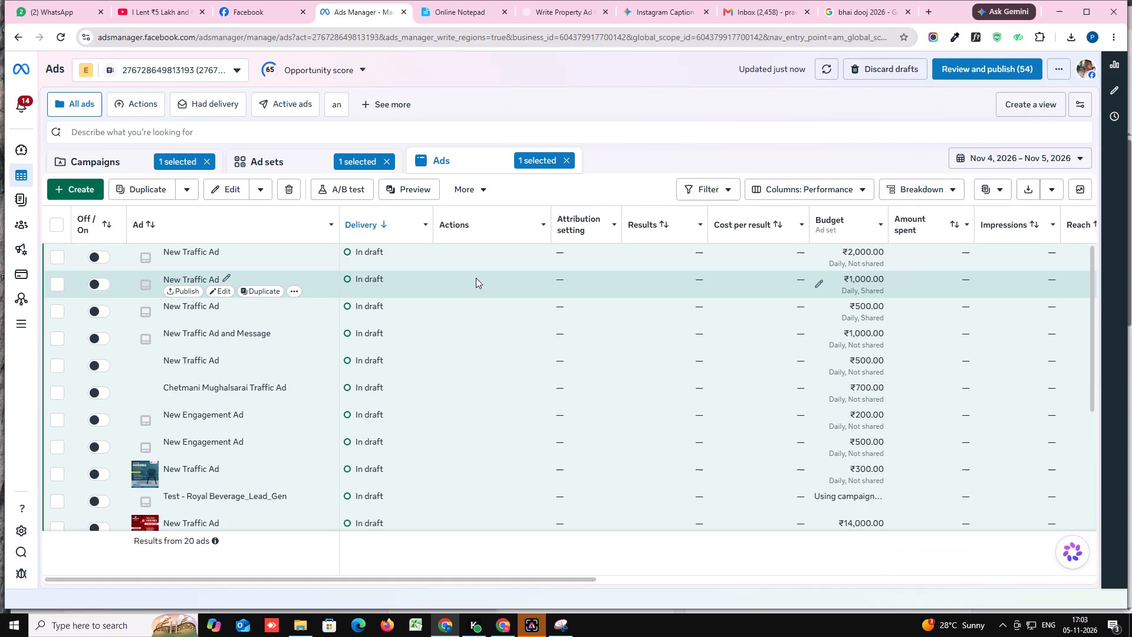
Reopen the just-published New Traffic Ad at the end of the ads list for editing.
scroll(245, 359, "down", 3)
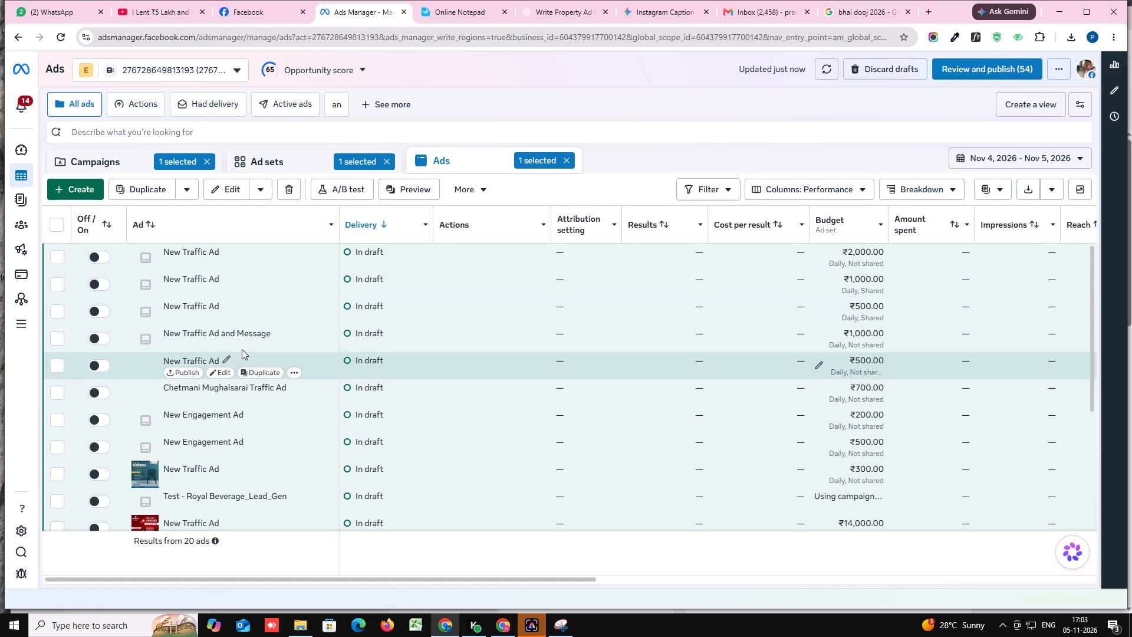
scroll(246, 339, "down", 5)
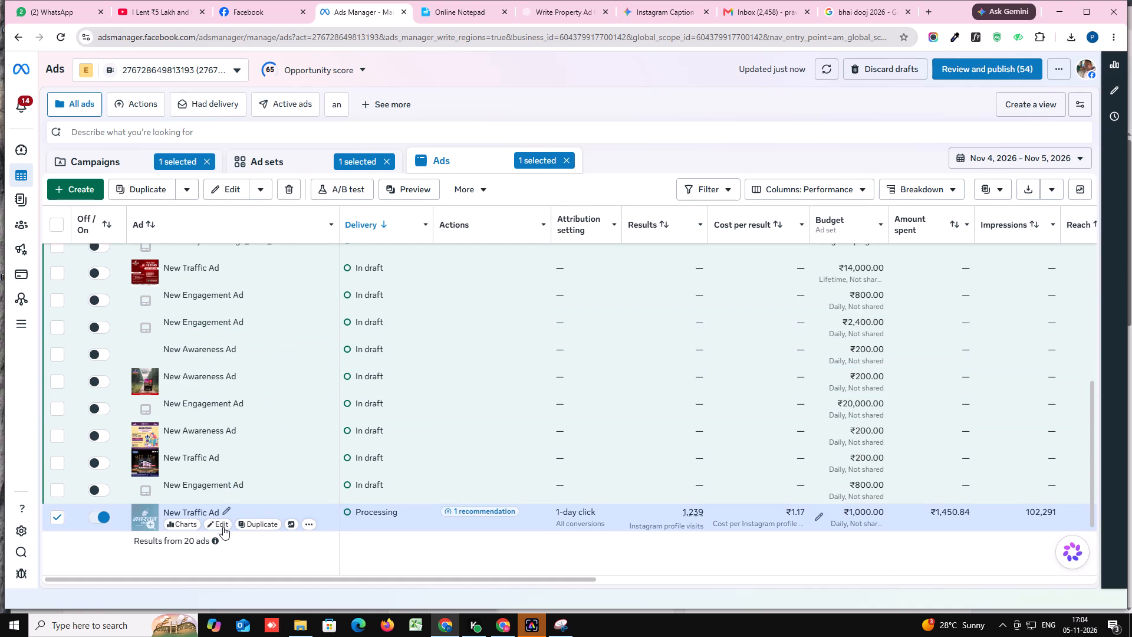
left_click(220, 523)
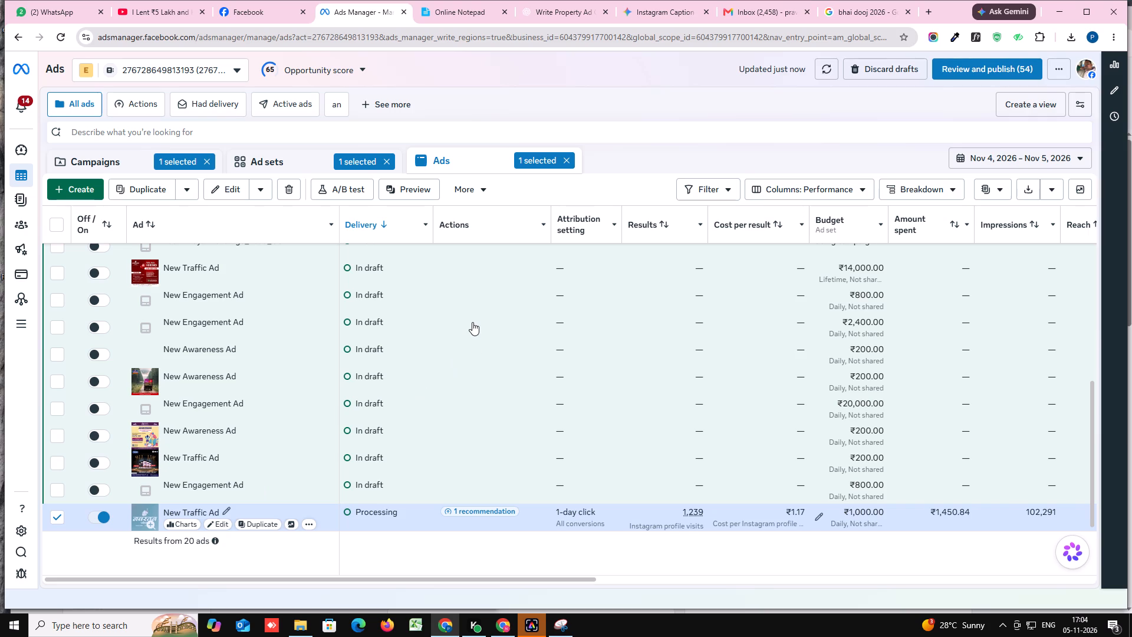
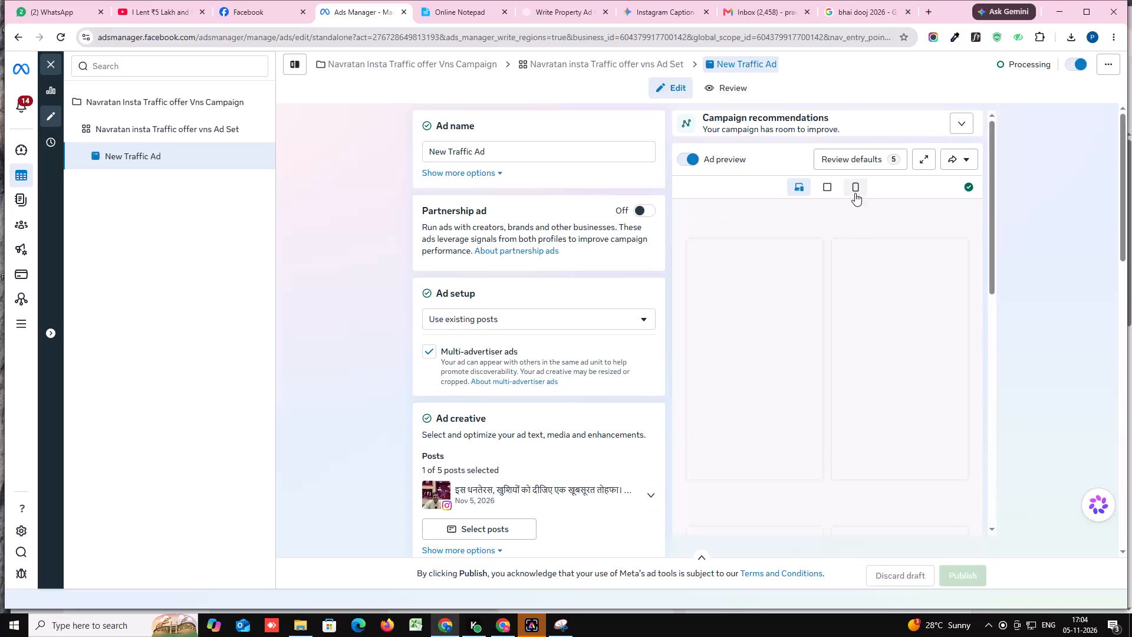
Open the enlarged advanced preview of the New Traffic Ad across its placements and reload the page.
left_click(922, 164)
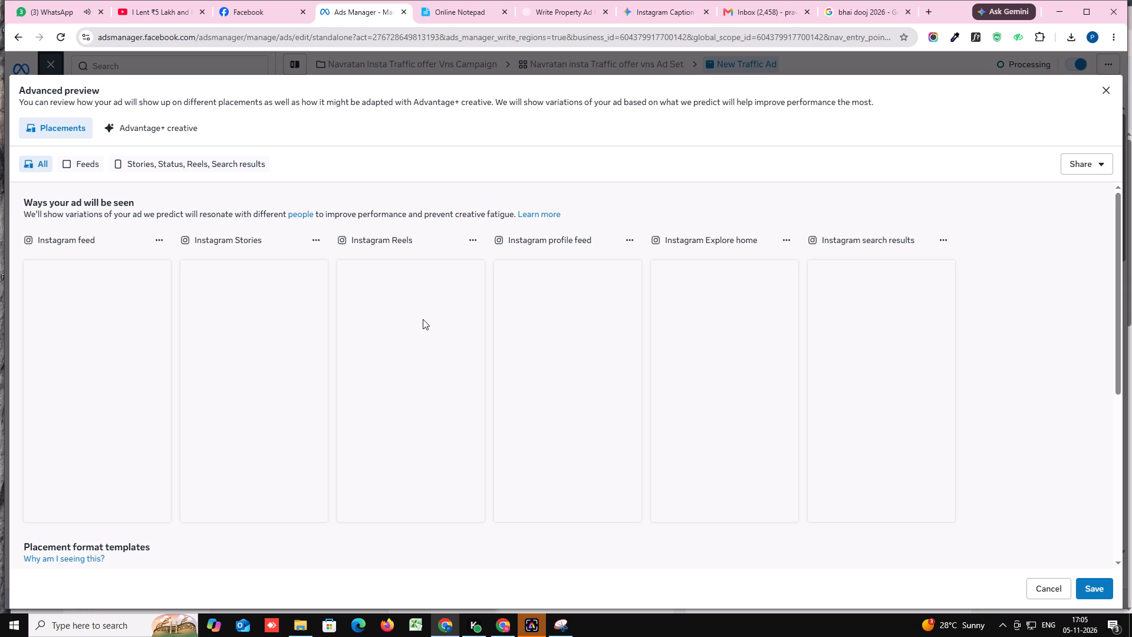
left_click(61, 34)
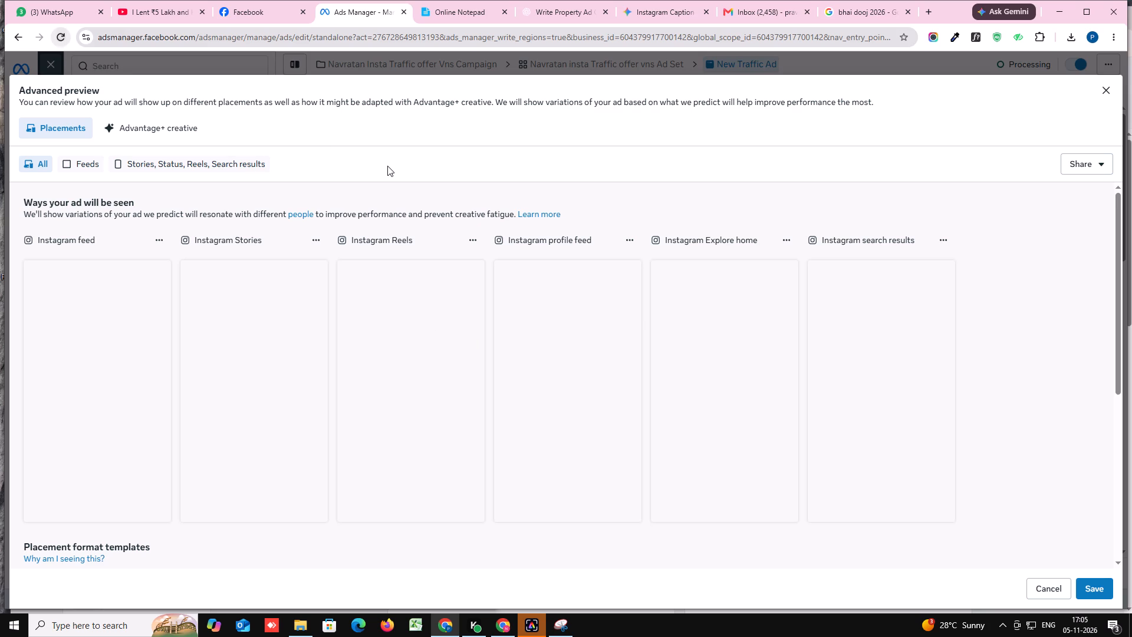
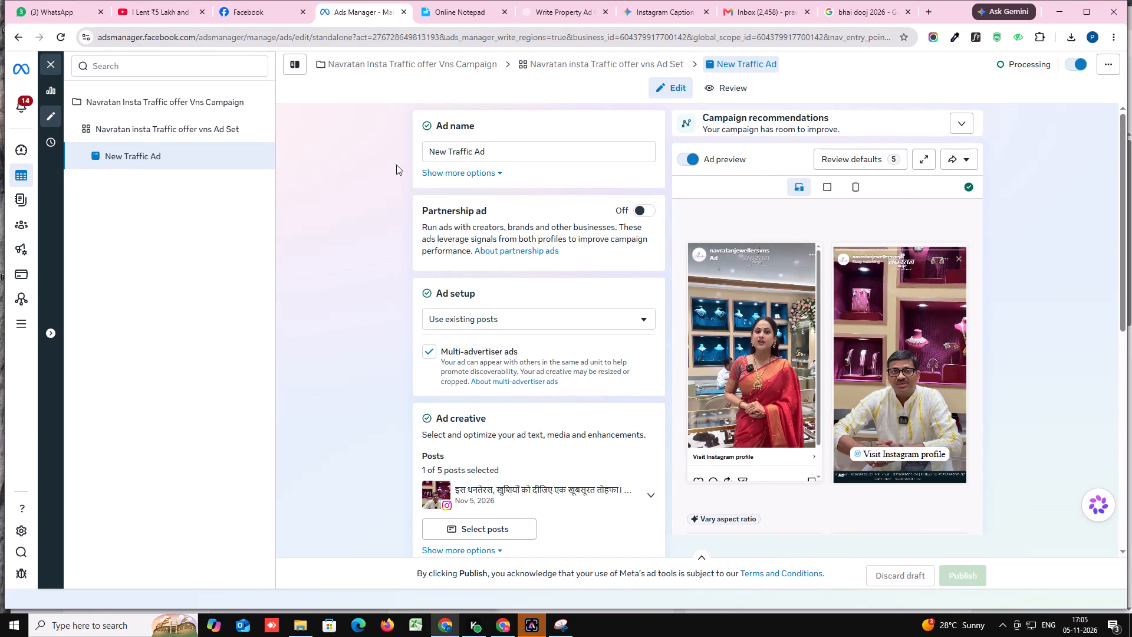
Capture the New Traffic Ad's two preview placements with the Snipping Tool and save the snip to Downloads as PNG fhfffjj.
left_click(562, 632)
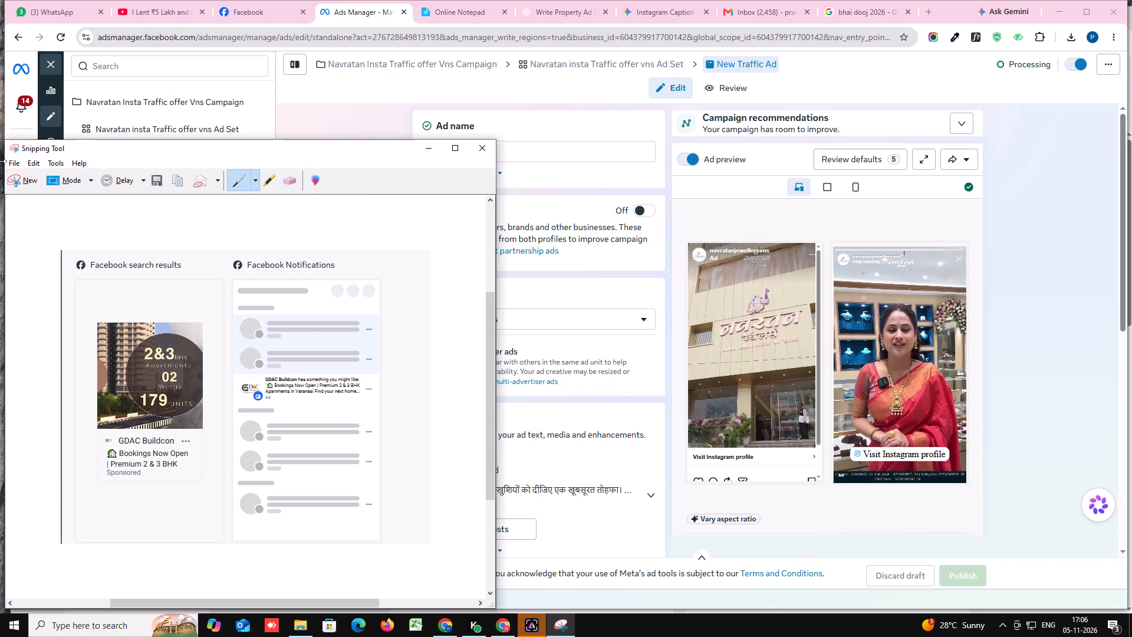
left_click(27, 178)
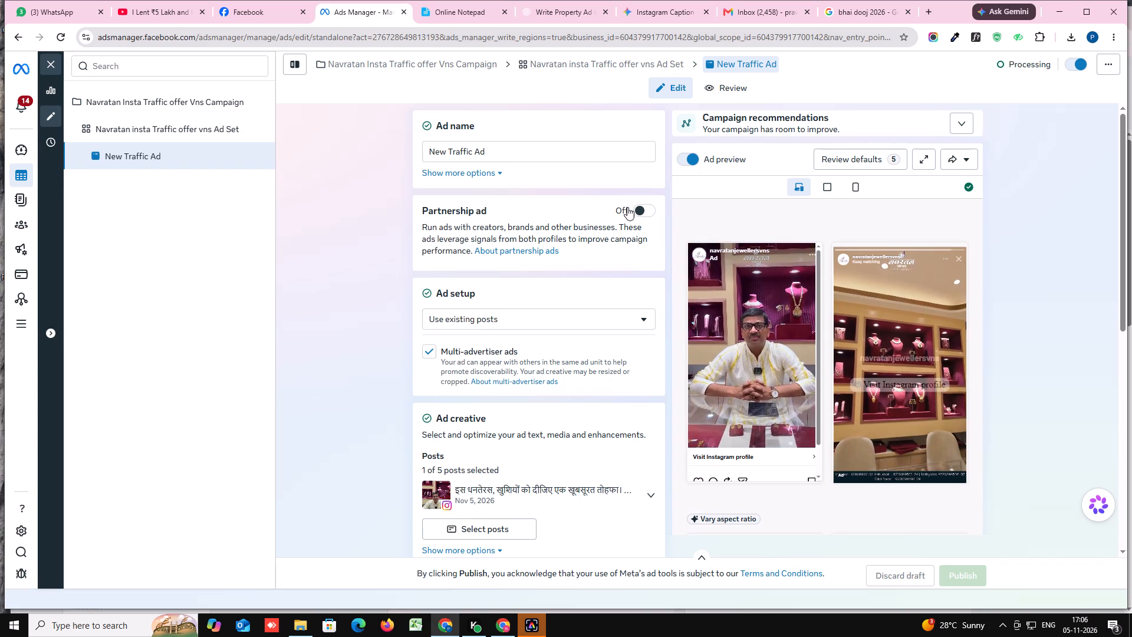
left_click_drag(663, 193, 947, 397)
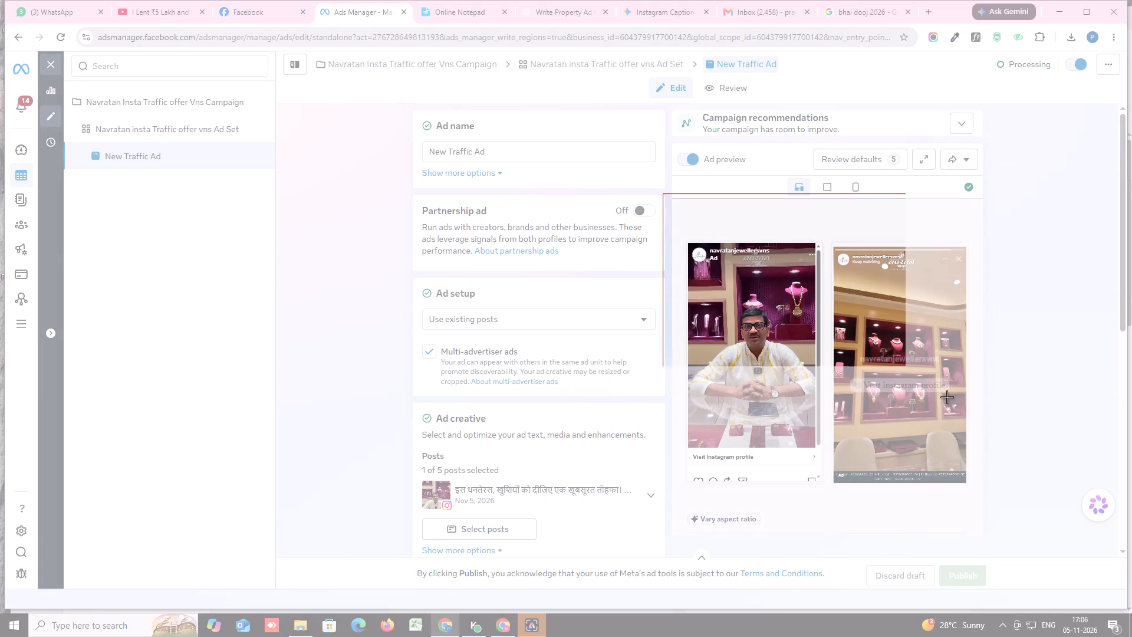
left_click_drag(947, 397, 1016, 494)
left_click(618, 109)
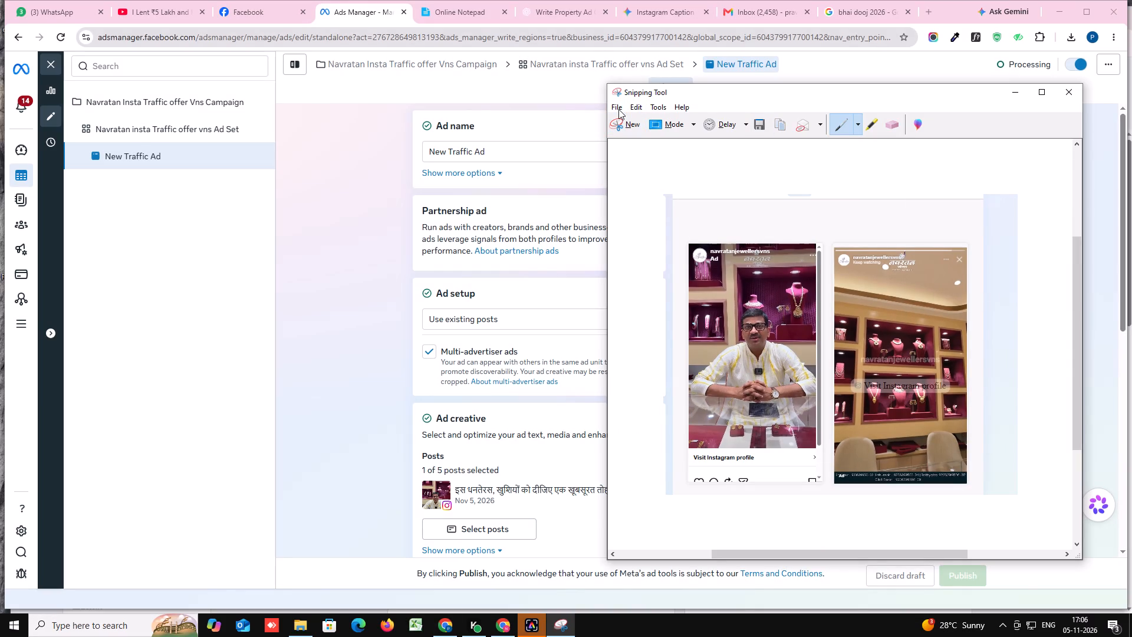
left_click(645, 132)
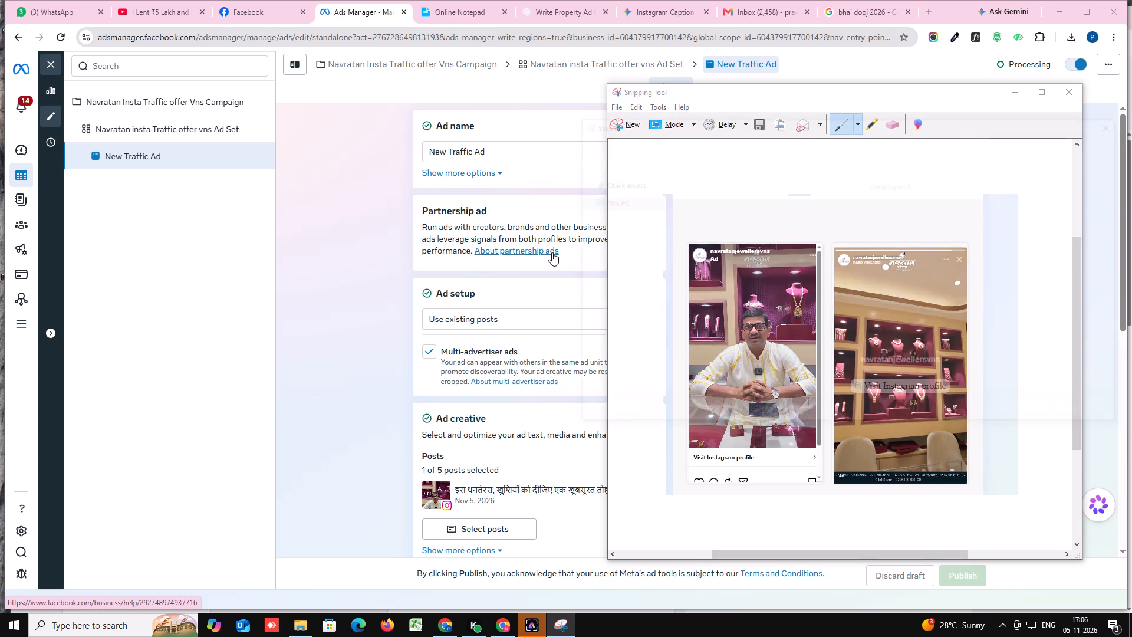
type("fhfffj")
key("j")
left_click(1032, 406)
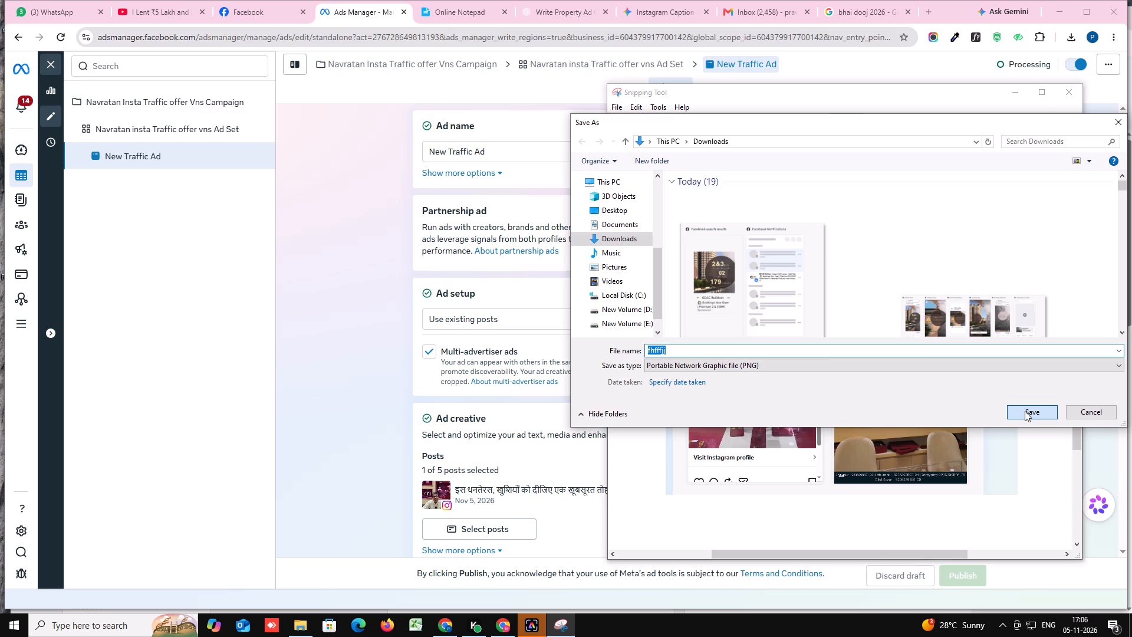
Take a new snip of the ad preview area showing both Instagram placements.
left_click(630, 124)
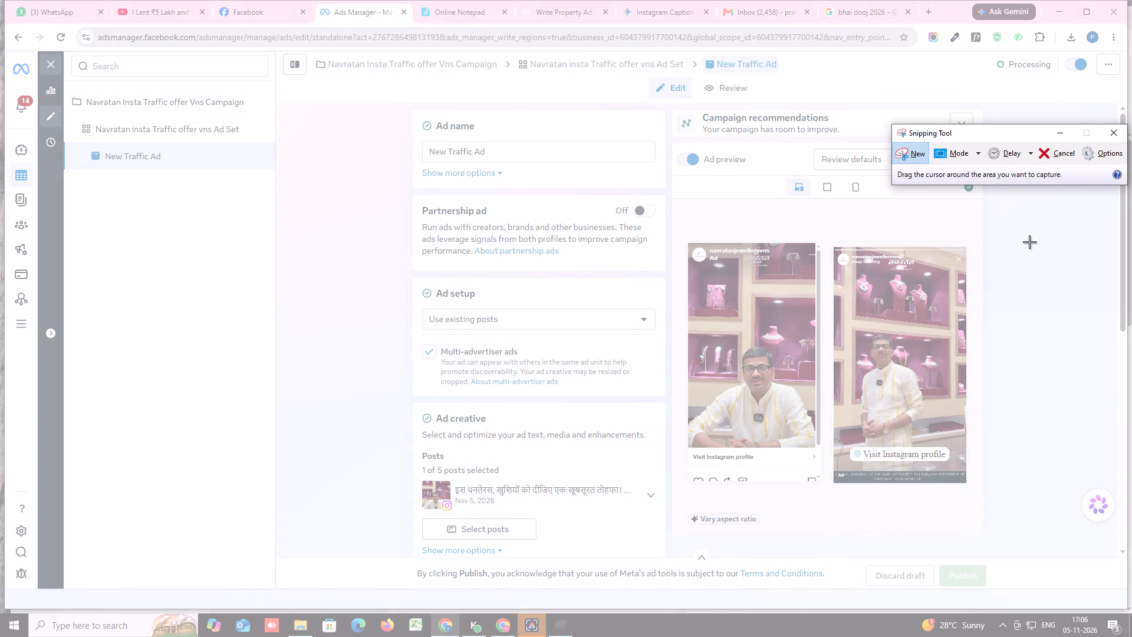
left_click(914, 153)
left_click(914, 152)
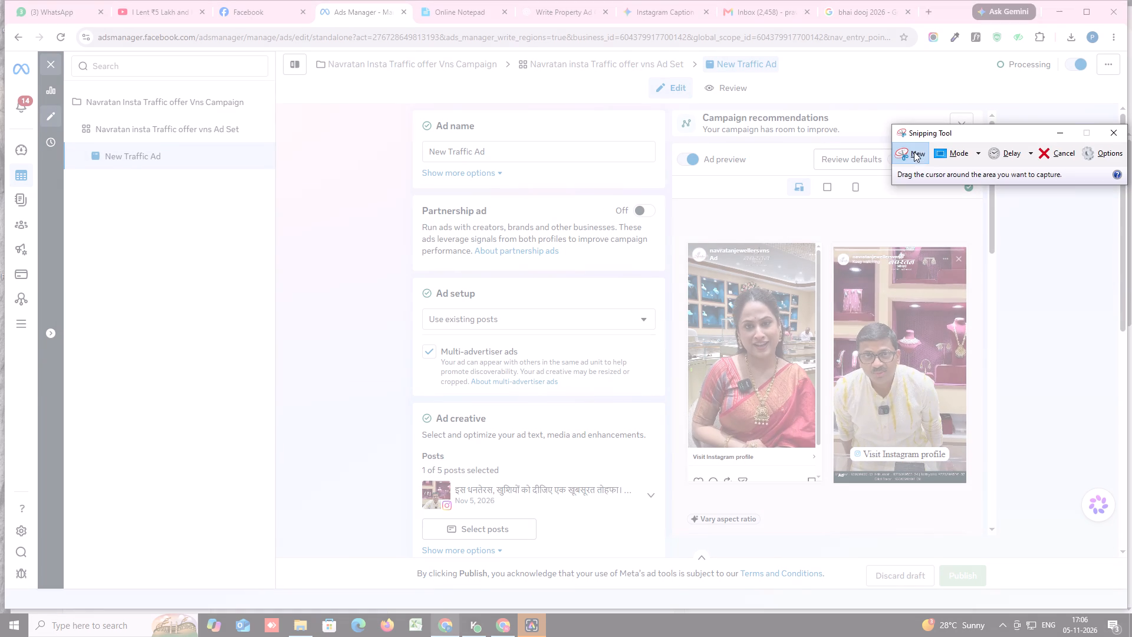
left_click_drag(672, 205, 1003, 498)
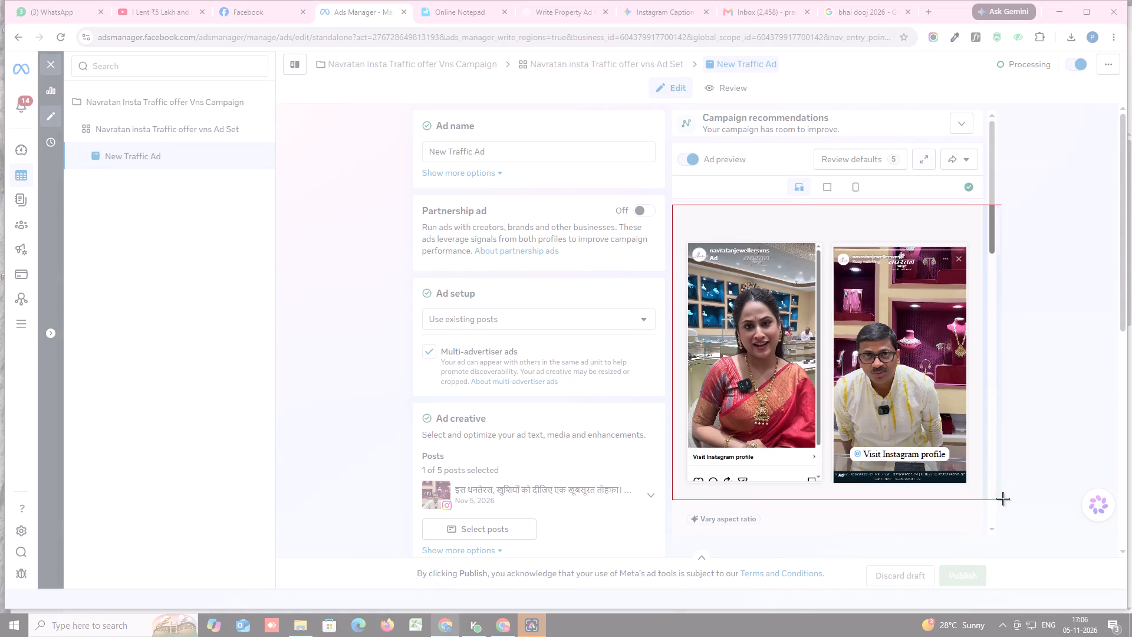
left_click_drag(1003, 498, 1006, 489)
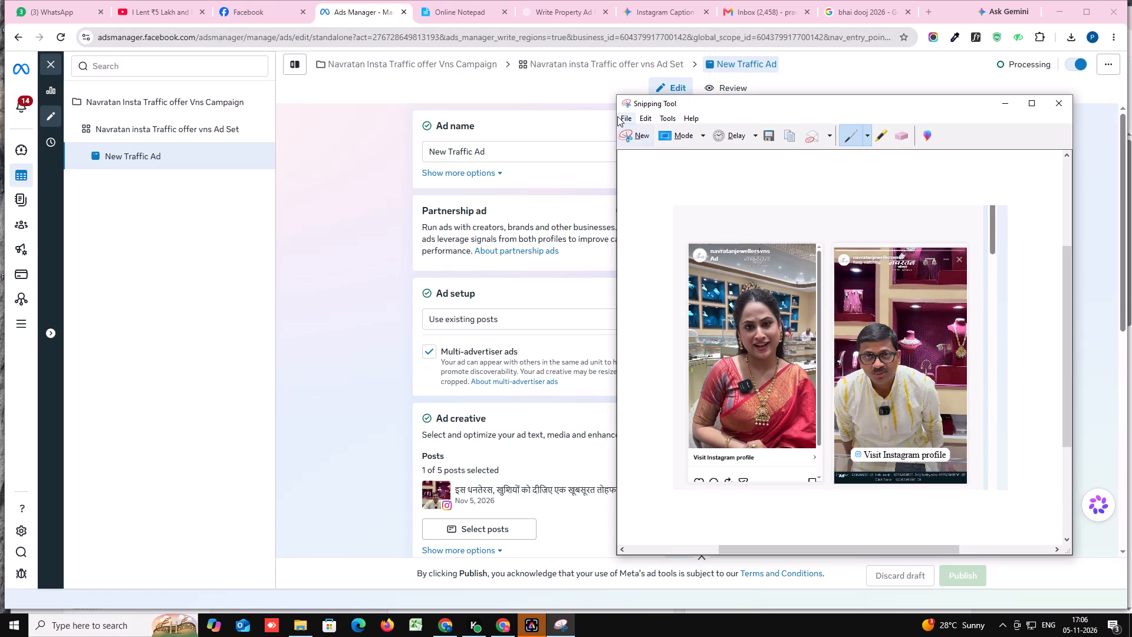
Start another new snip to capture the ad preview again.
left_click(634, 134)
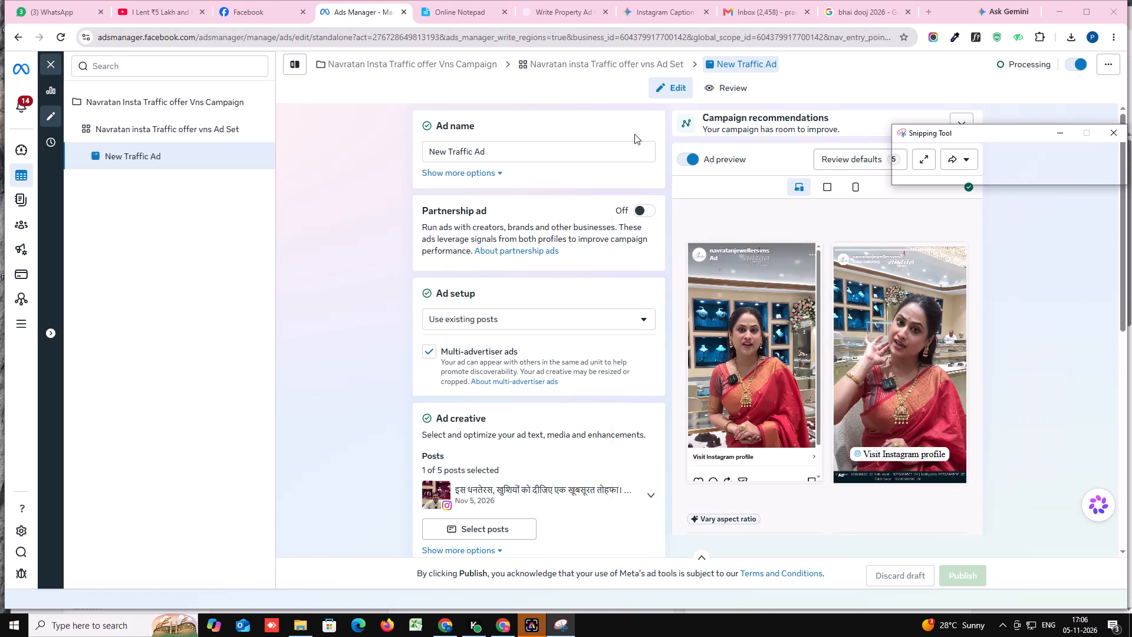
left_click(910, 153)
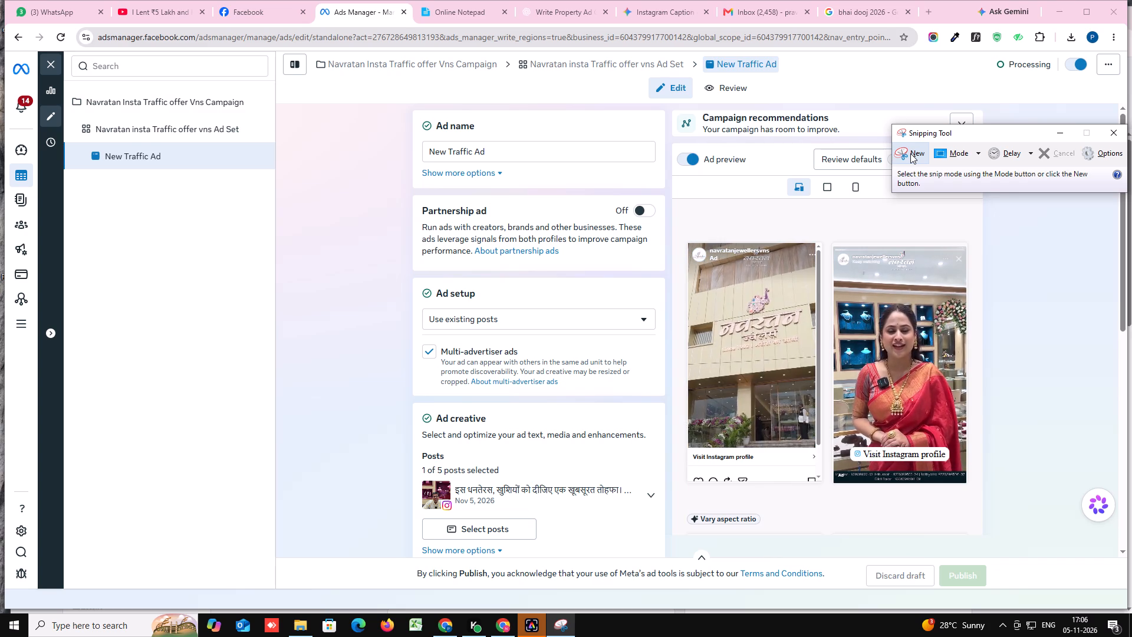
Capture a rectangular snip of the New Traffic Ad's two preview images with the Snipping Tool.
left_click(910, 153)
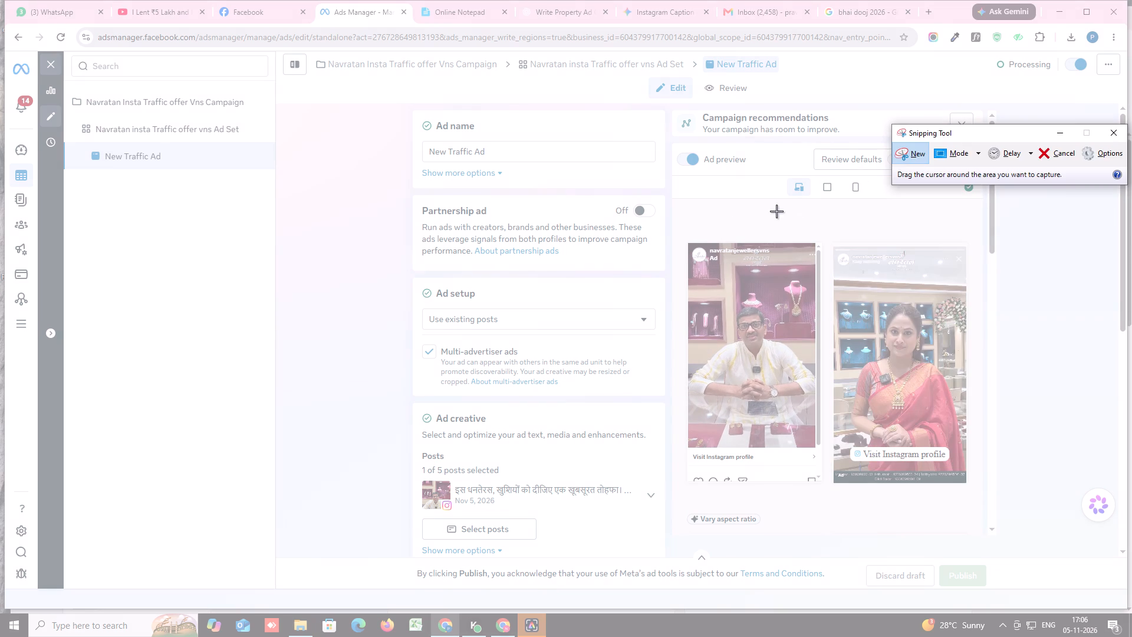
left_click_drag(666, 214, 1002, 483)
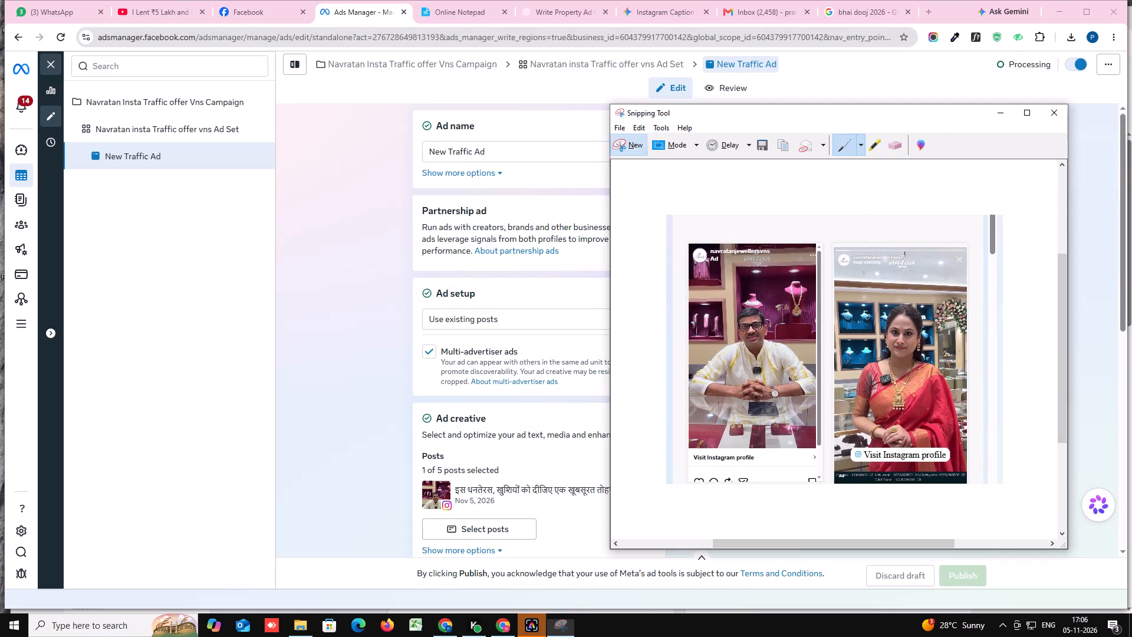
Save the snip of the two preview images as PNG file 5dhshs in the Downloads folder.
left_click(617, 126)
left_click(641, 162)
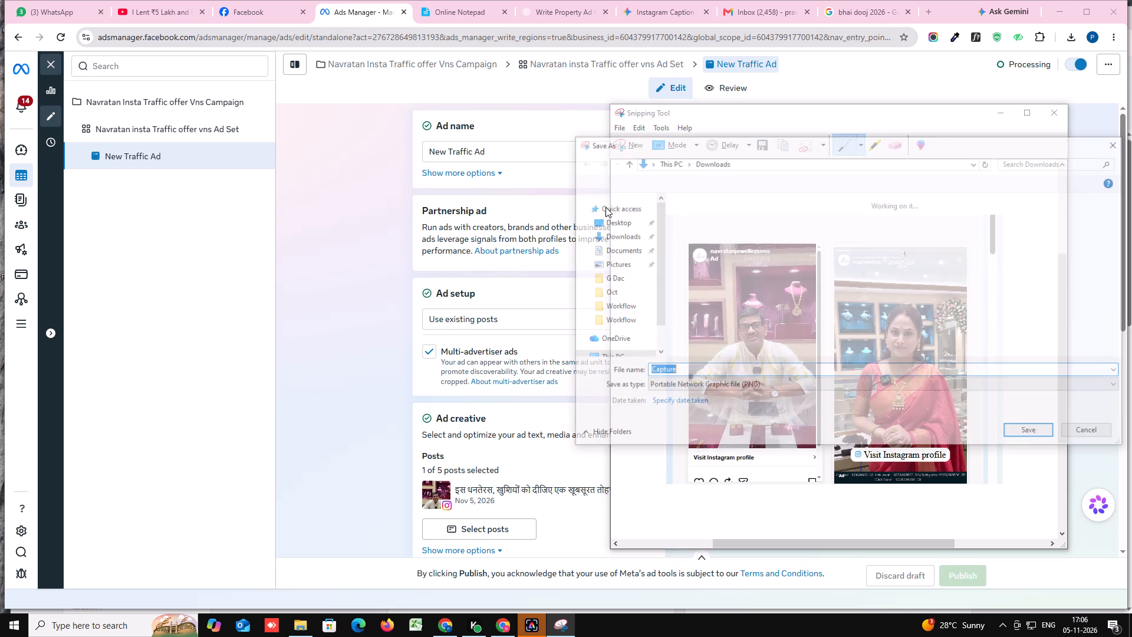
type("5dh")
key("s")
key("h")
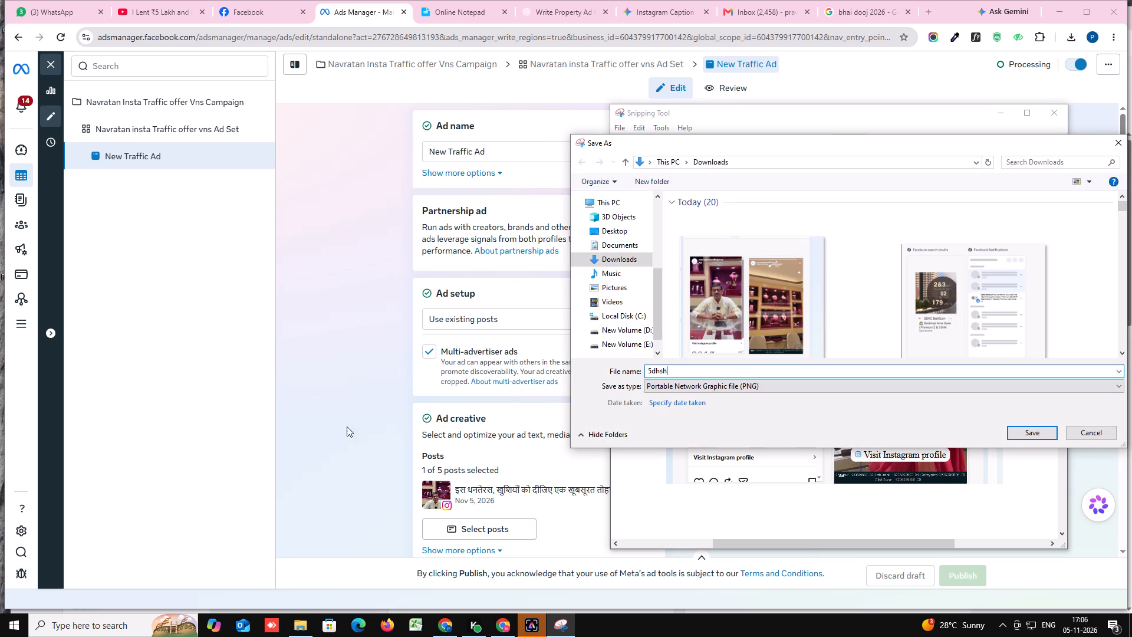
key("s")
left_click(1024, 435)
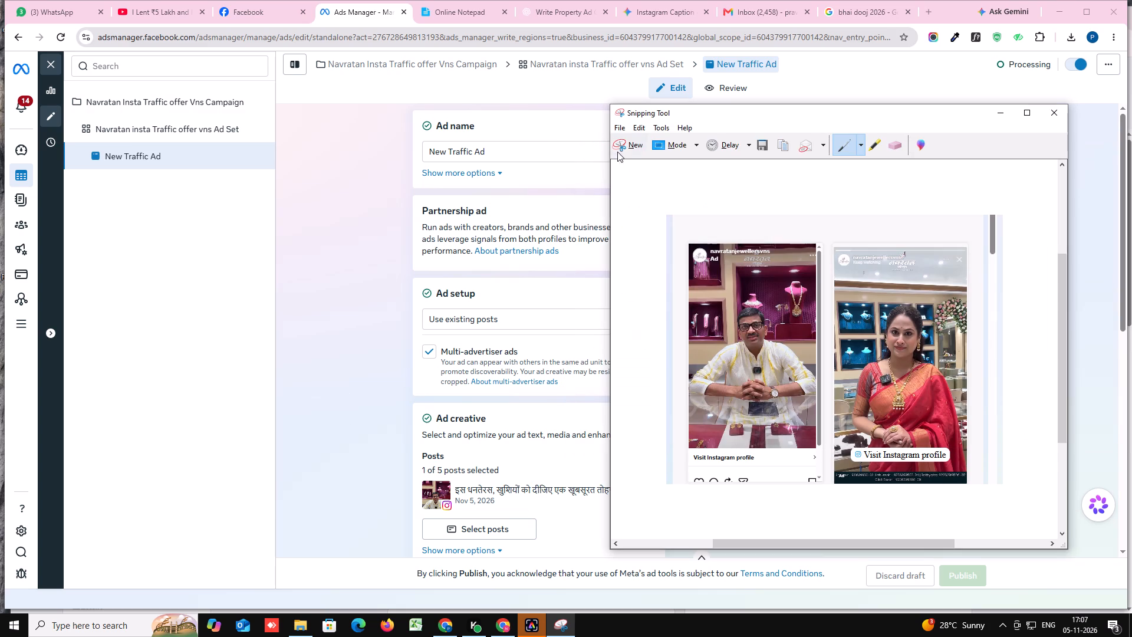
Move the Snipping Tool clear of the ad preview and open the New Traffic Ad's advanced preview of all placements.
left_click(623, 146)
left_click(913, 149)
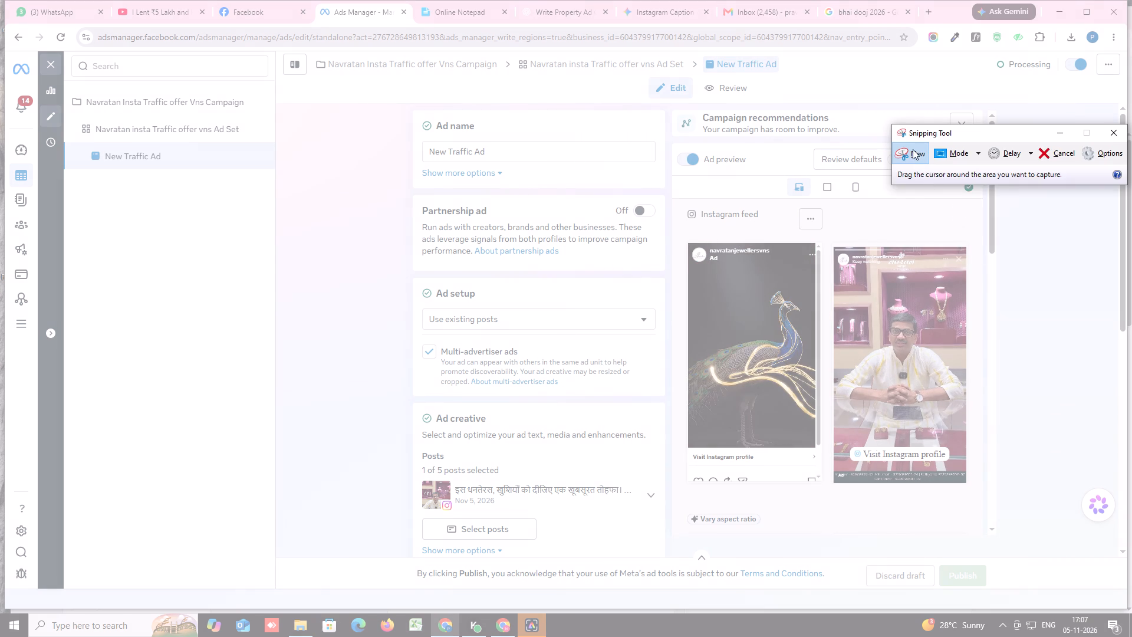
left_click_drag(927, 133, 1010, 157)
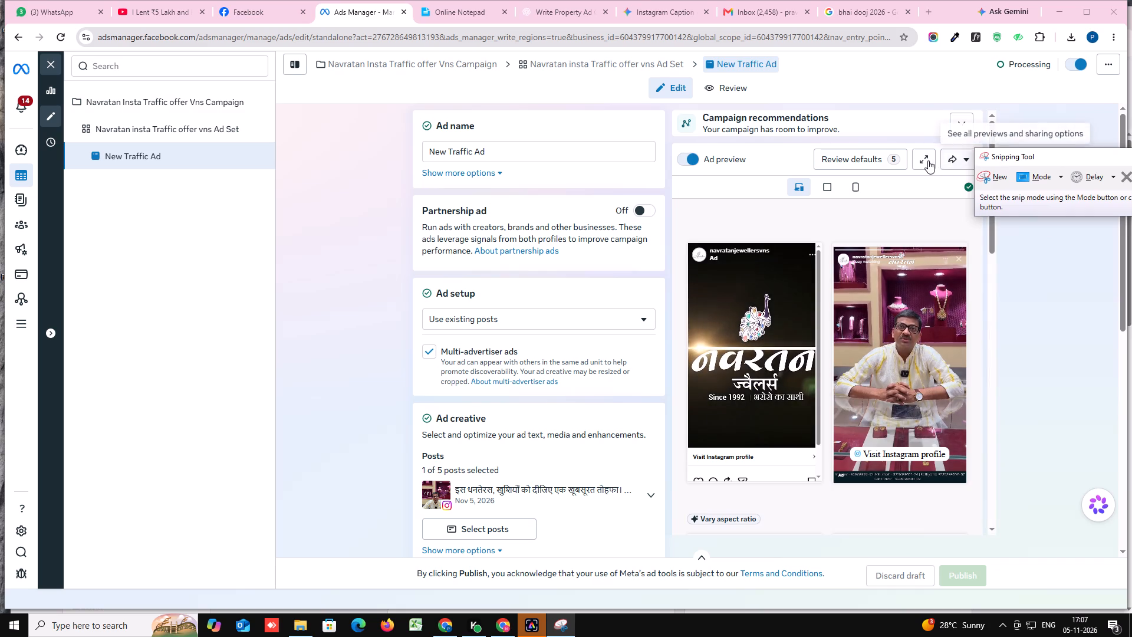
left_click(924, 159)
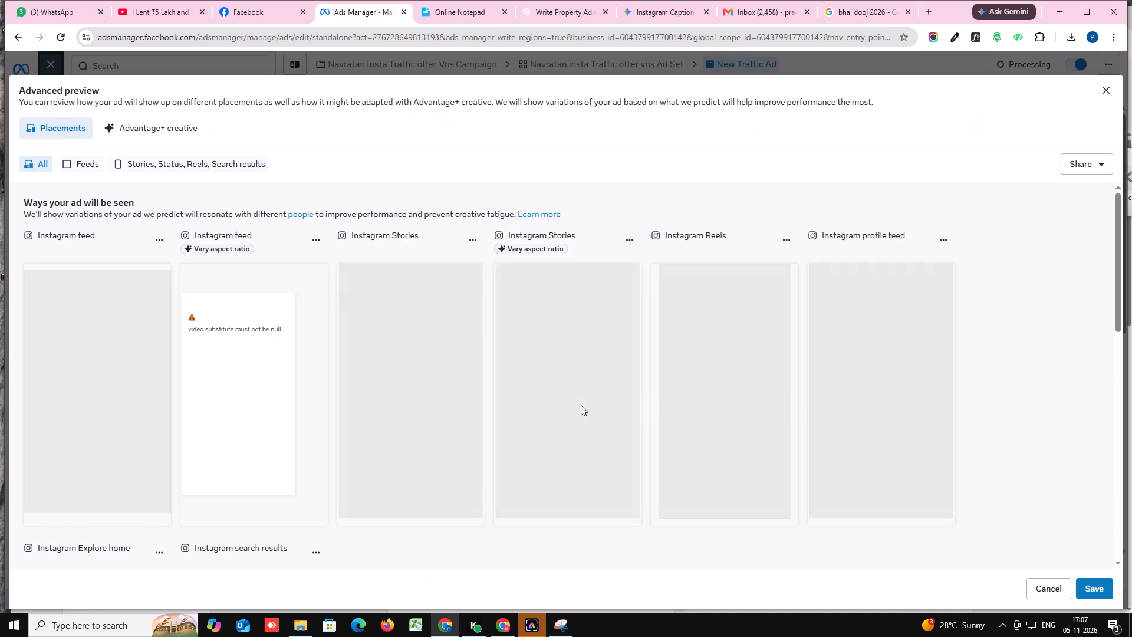
Snip the full row of Instagram placement previews, from feed to search results, and save it in Downloads as hddhh474.
left_click(562, 632)
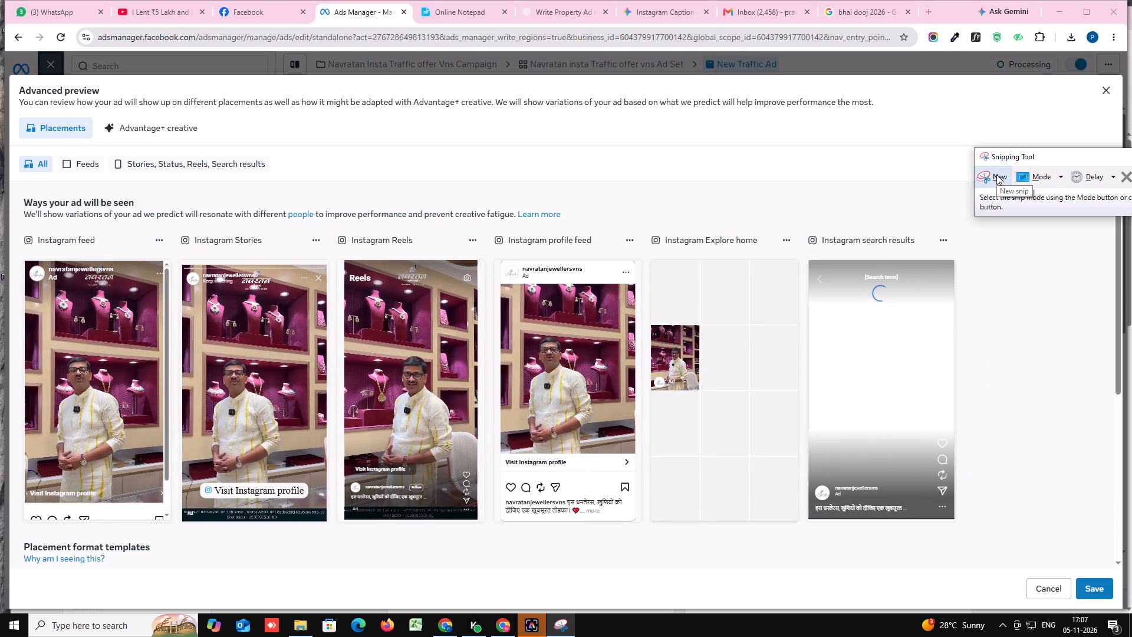
left_click(996, 175)
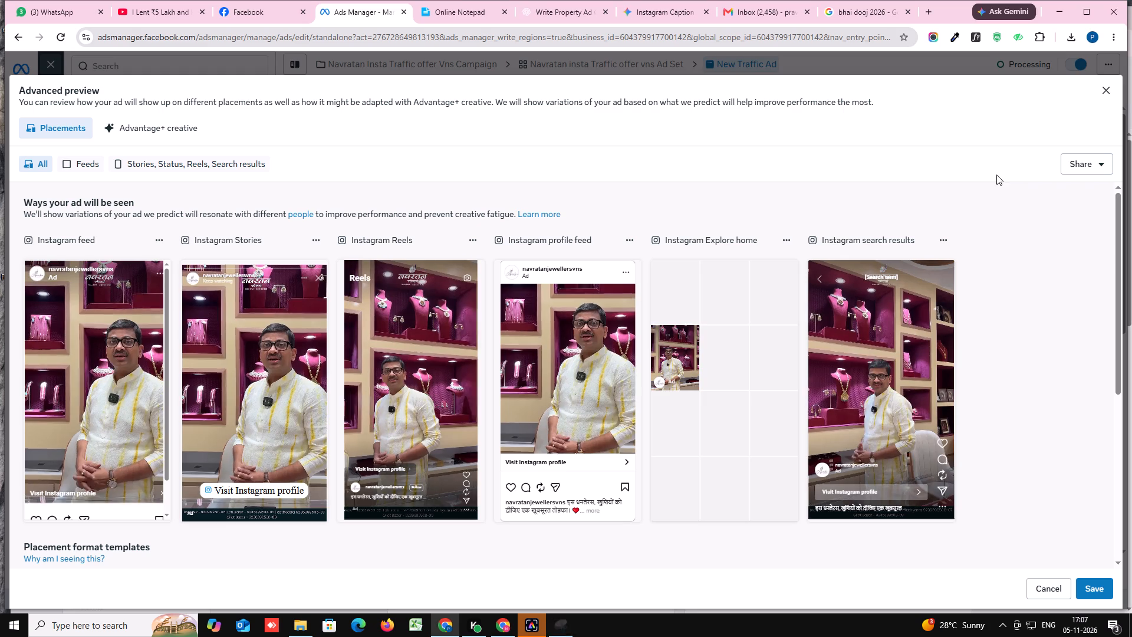
left_click_drag(14, 226, 183, 253)
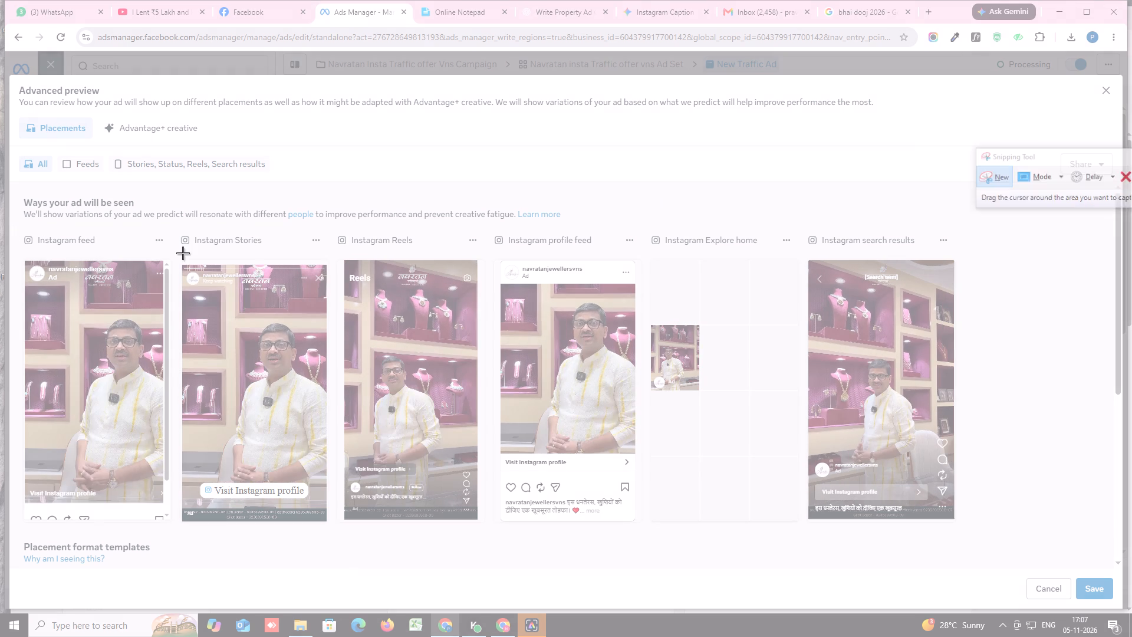
left_click_drag(183, 253, 1006, 536)
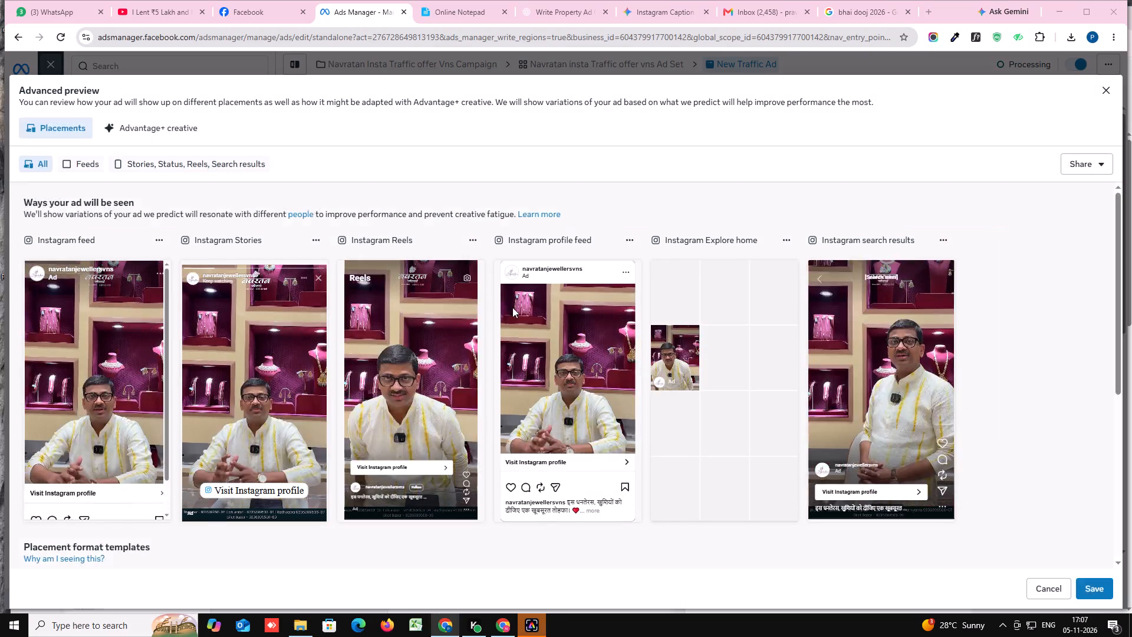
left_click(17, 138)
left_click(32, 168)
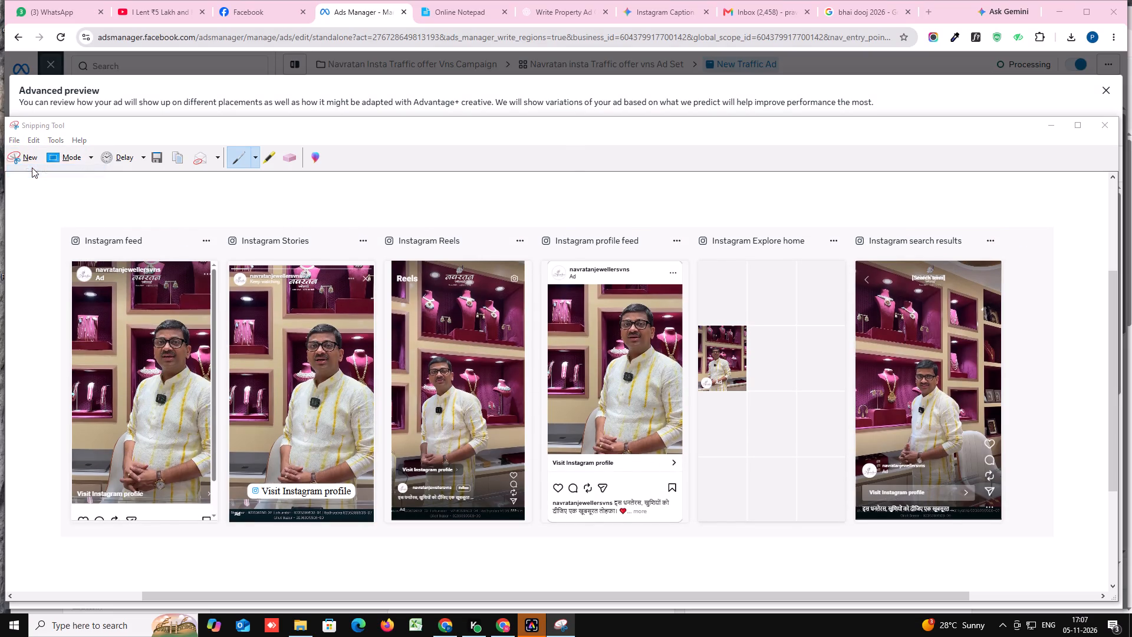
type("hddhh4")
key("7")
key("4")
left_click(471, 446)
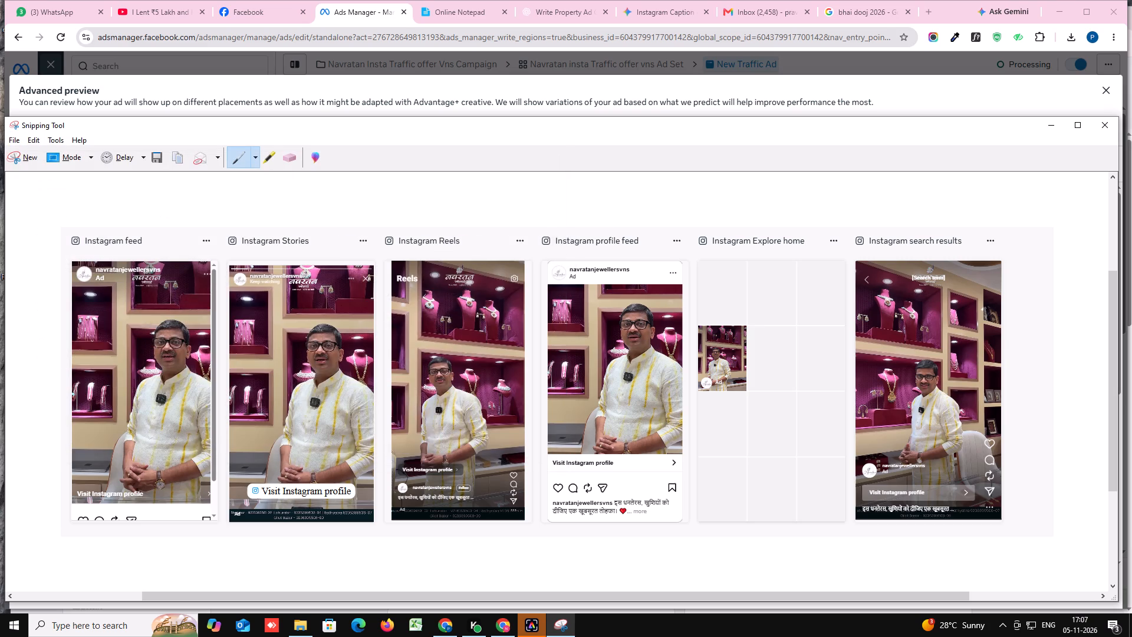
Take a second snip of the Instagram placement preview row and save it in Downloads as PNG file hf5hs8.
left_click(19, 159)
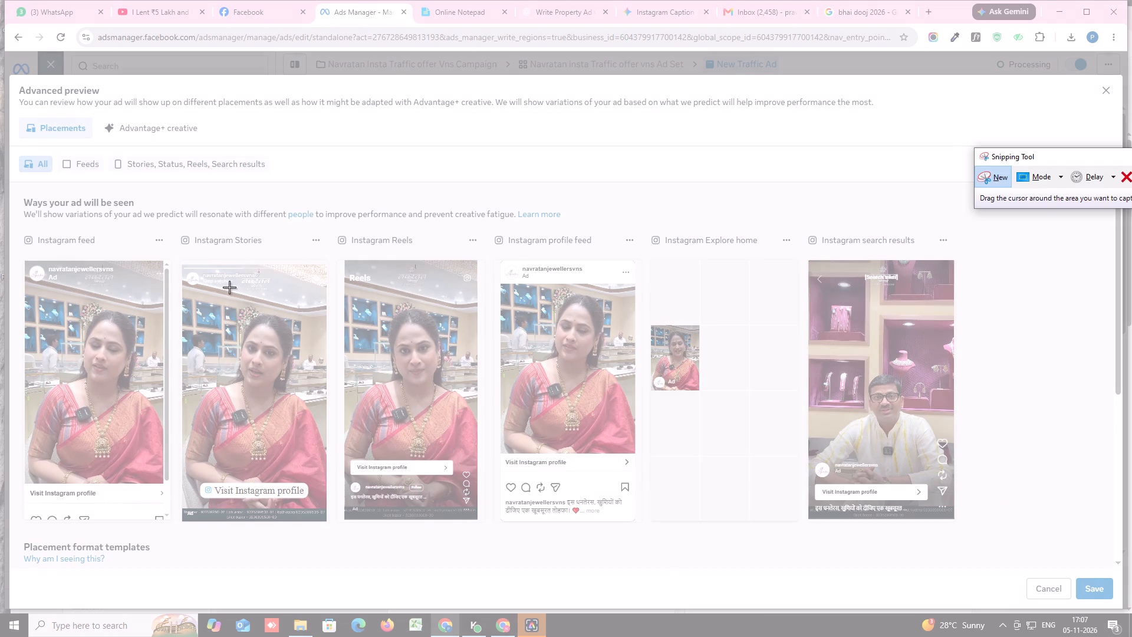
left_click_drag(13, 222, 990, 531)
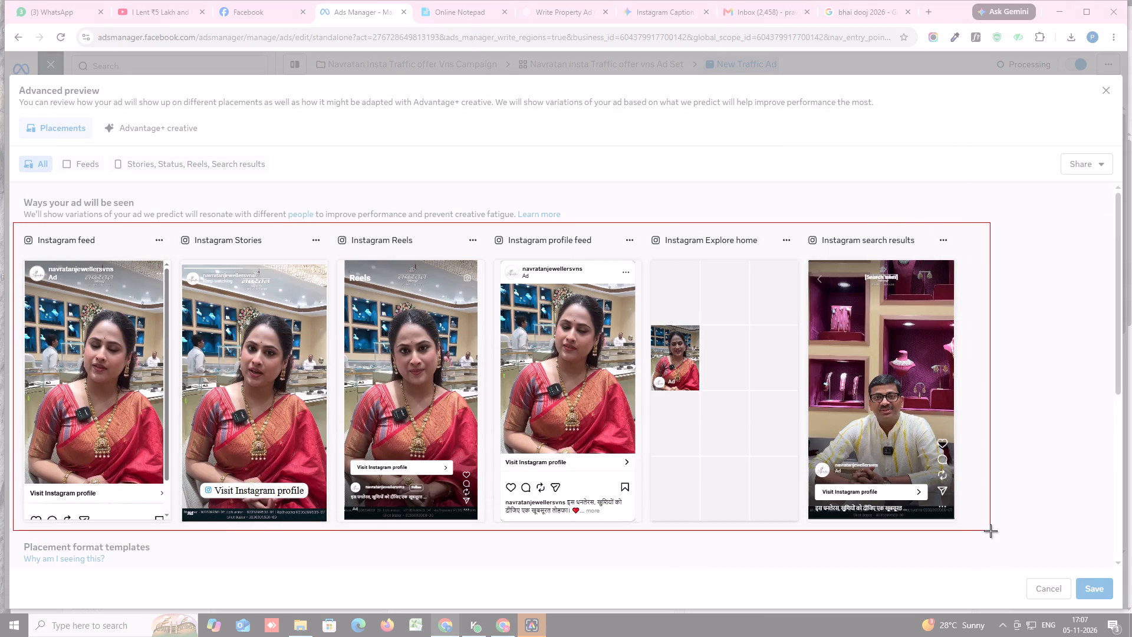
left_click_drag(990, 531, 993, 531)
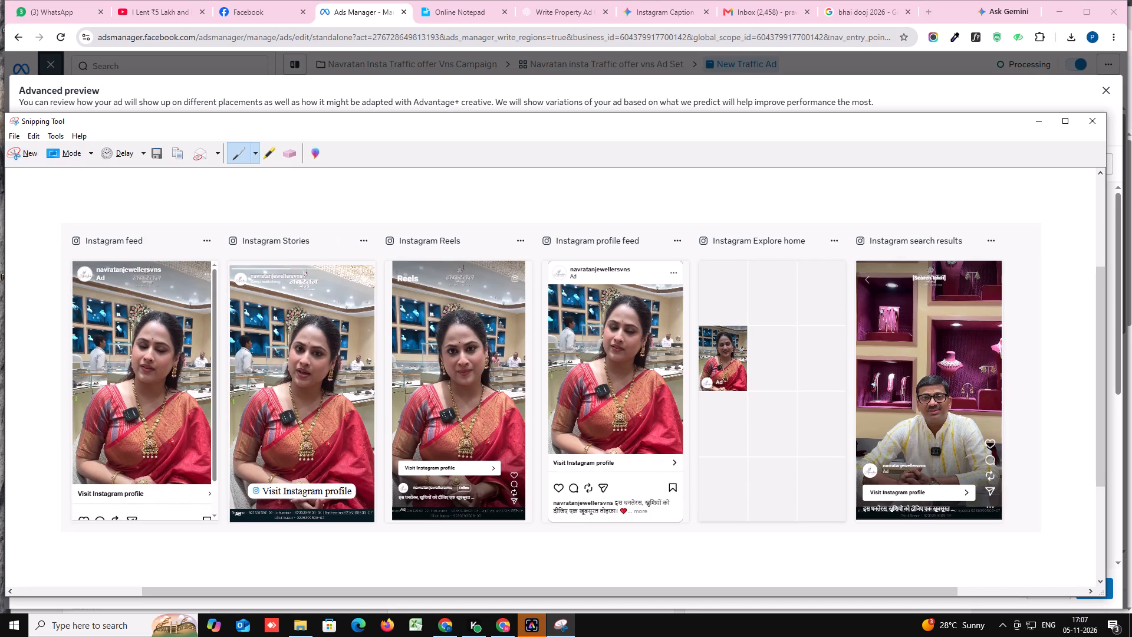
left_click(9, 137)
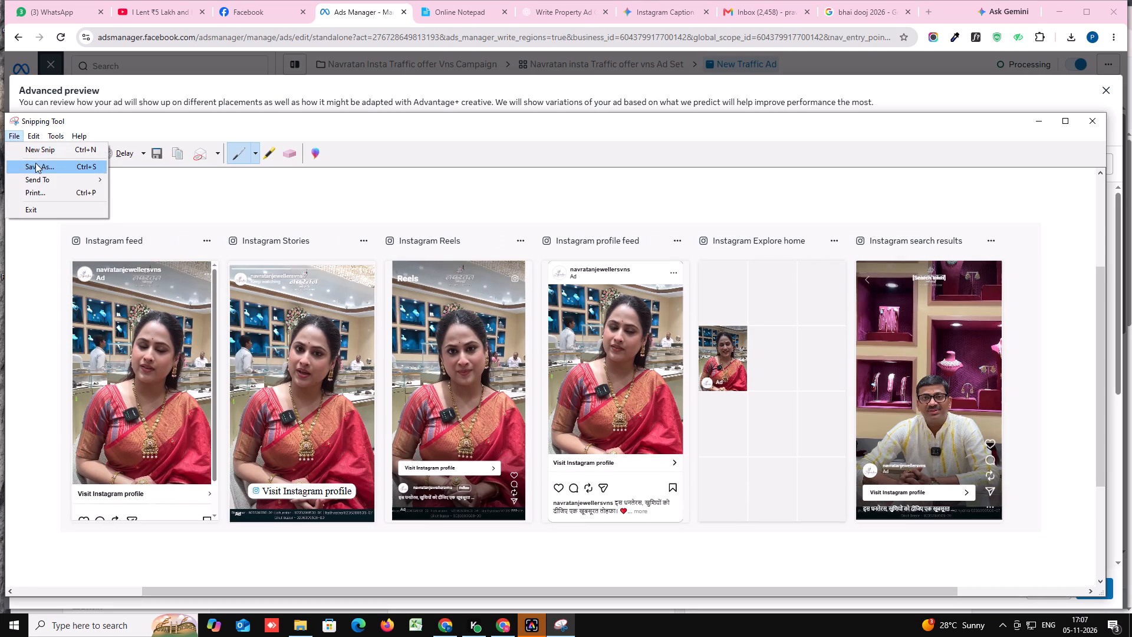
left_click(42, 168)
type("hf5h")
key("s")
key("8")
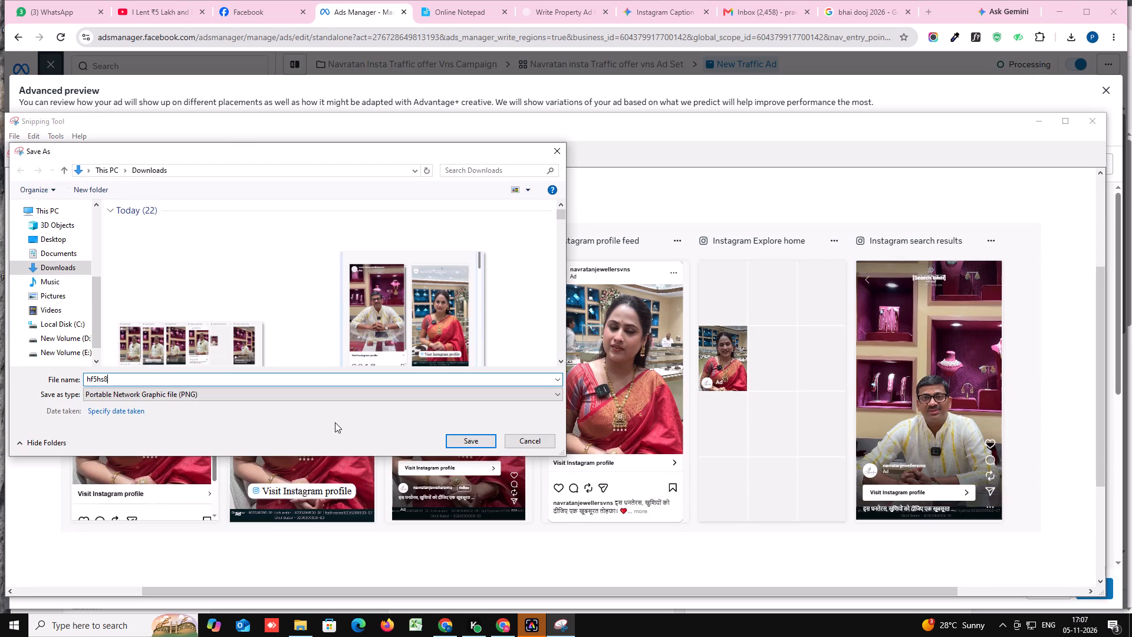
left_click(471, 436)
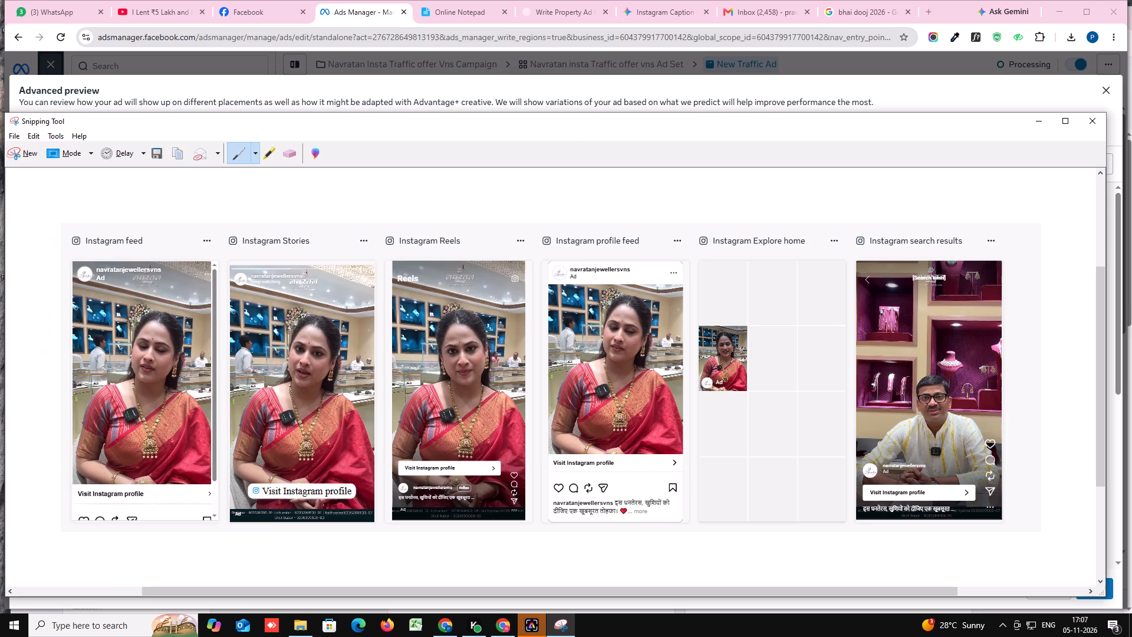
Take a third snip of the Instagram placement preview row and save it in Downloads as PNG file fh5hs.
left_click(21, 151)
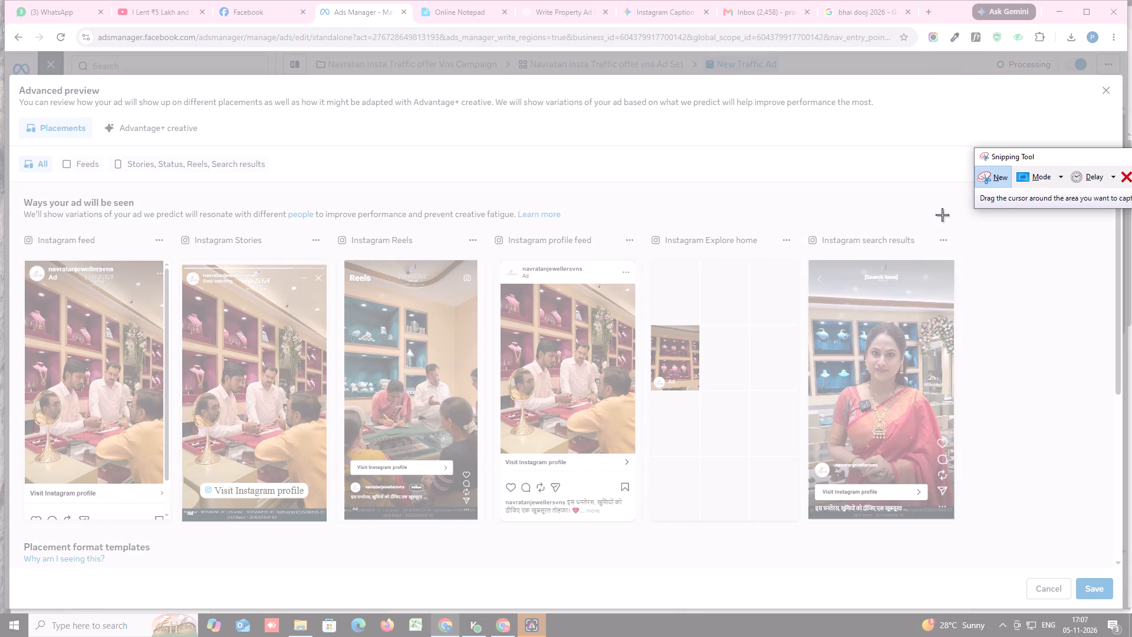
left_click_drag(11, 228, 968, 527)
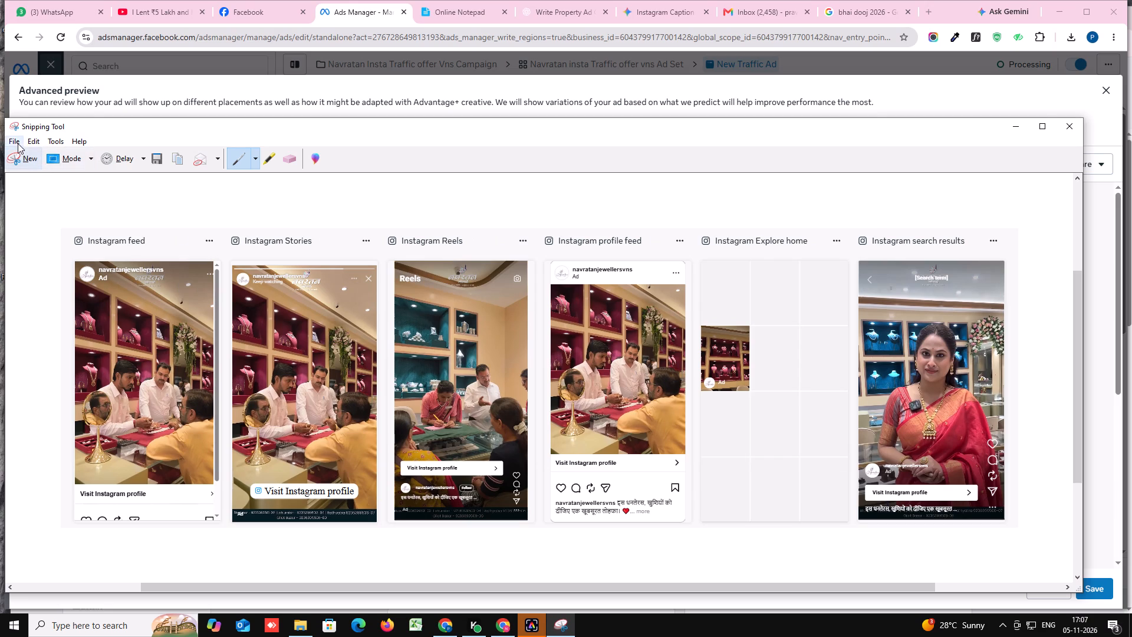
left_click(18, 142)
left_click(35, 173)
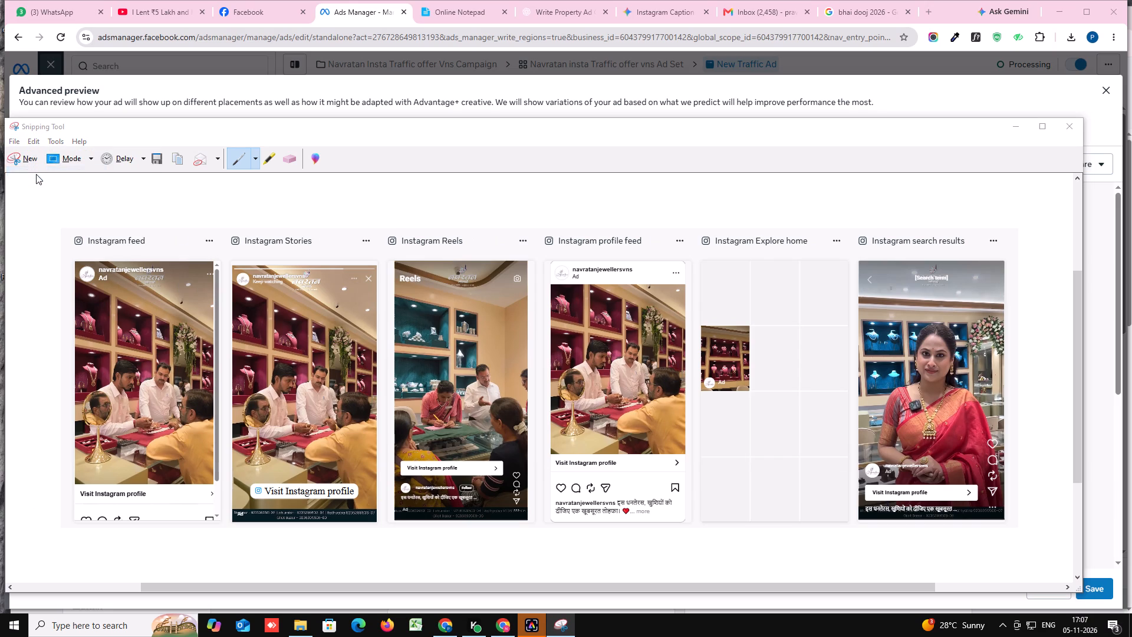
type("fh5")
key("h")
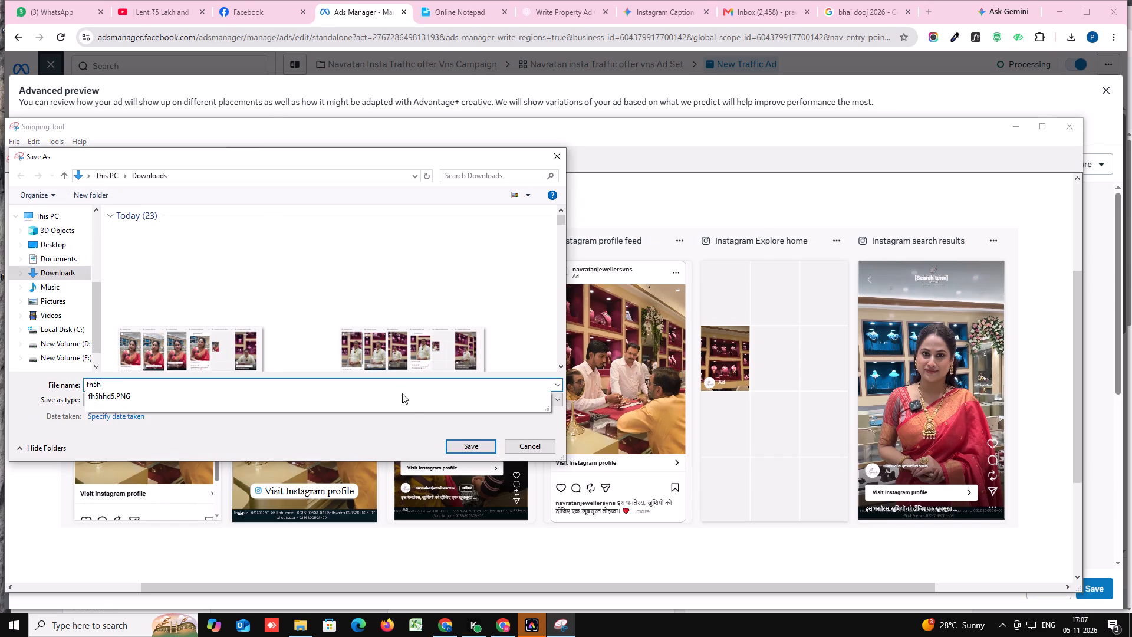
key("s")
left_click(472, 441)
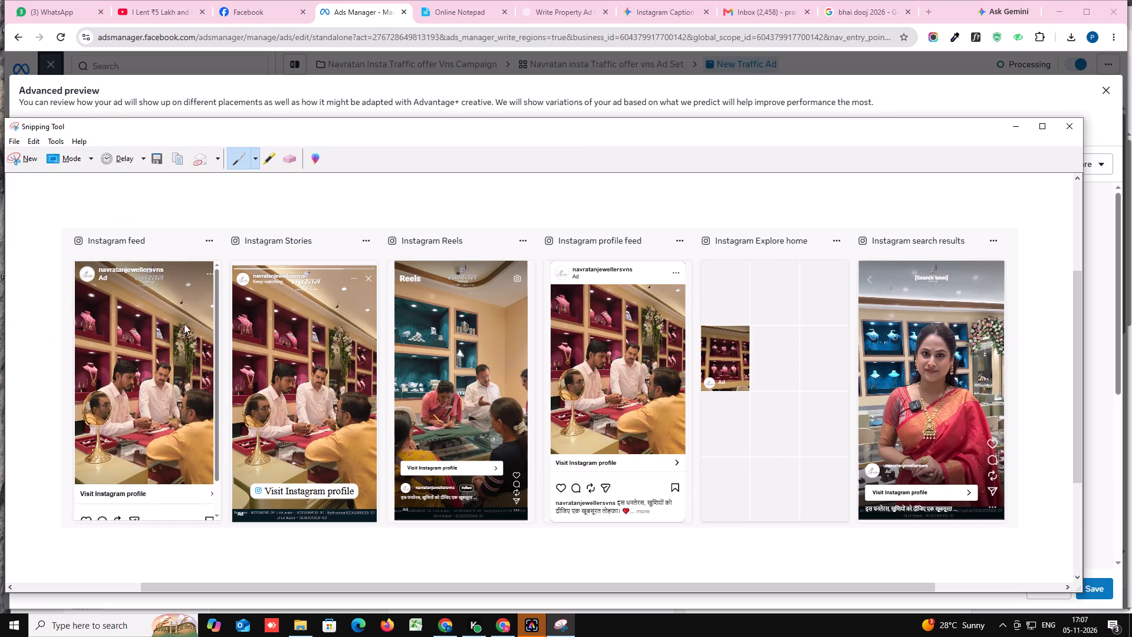
Snip the three Instagram Reels previews under Placement format templates, save it in Downloads as 57hs, and close the Snipping Tool.
left_click(29, 153)
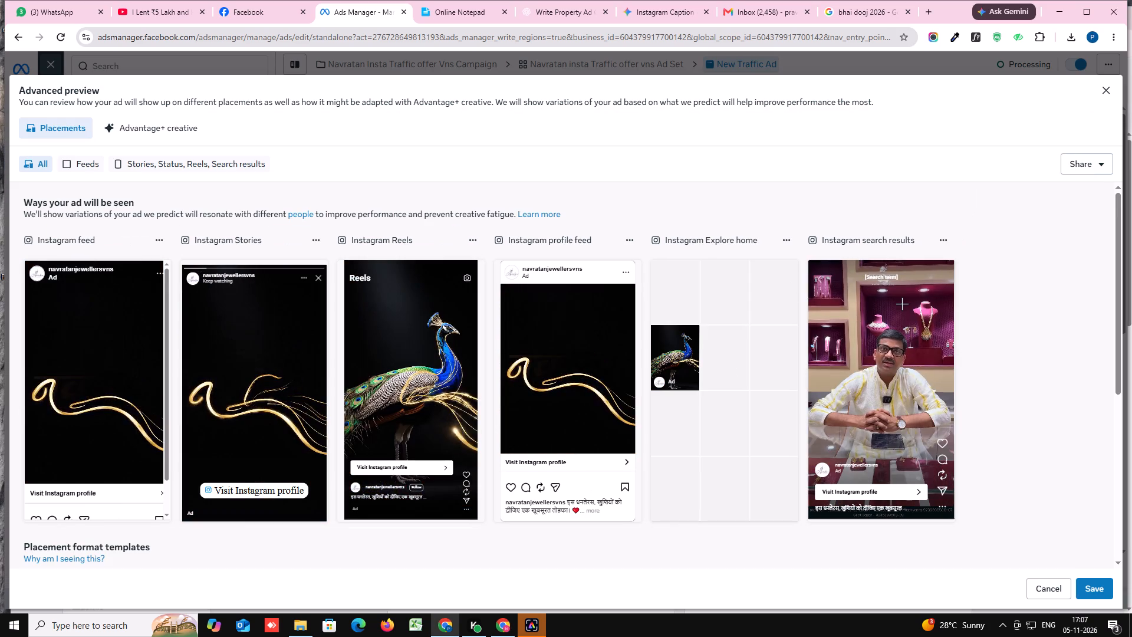
left_click(985, 183)
scroll(671, 290, "down", 6)
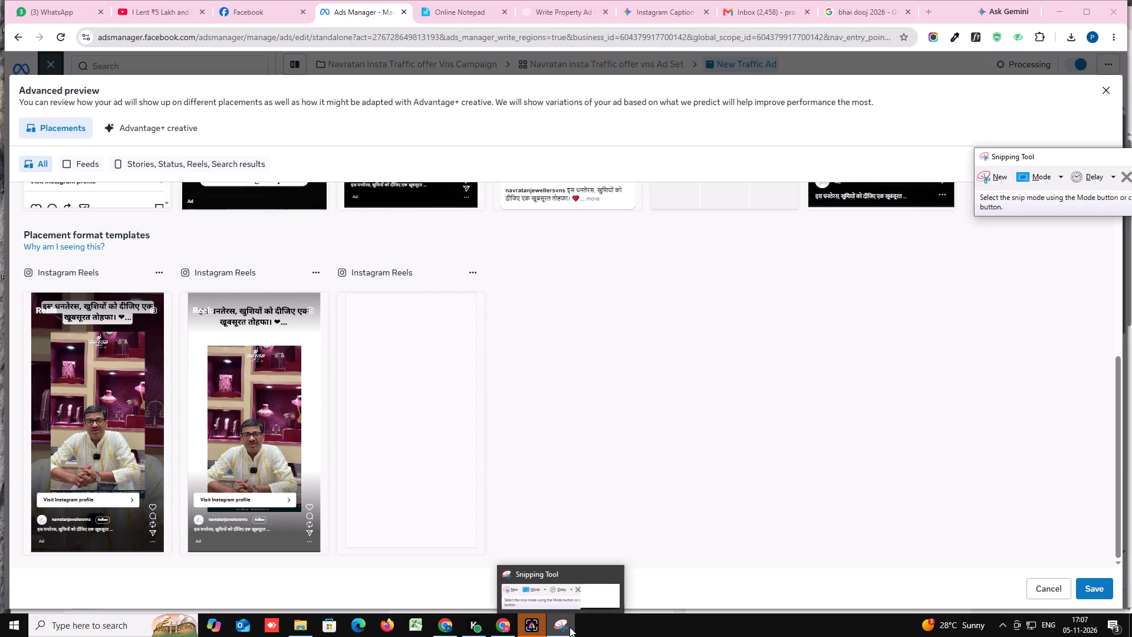
left_click(570, 627)
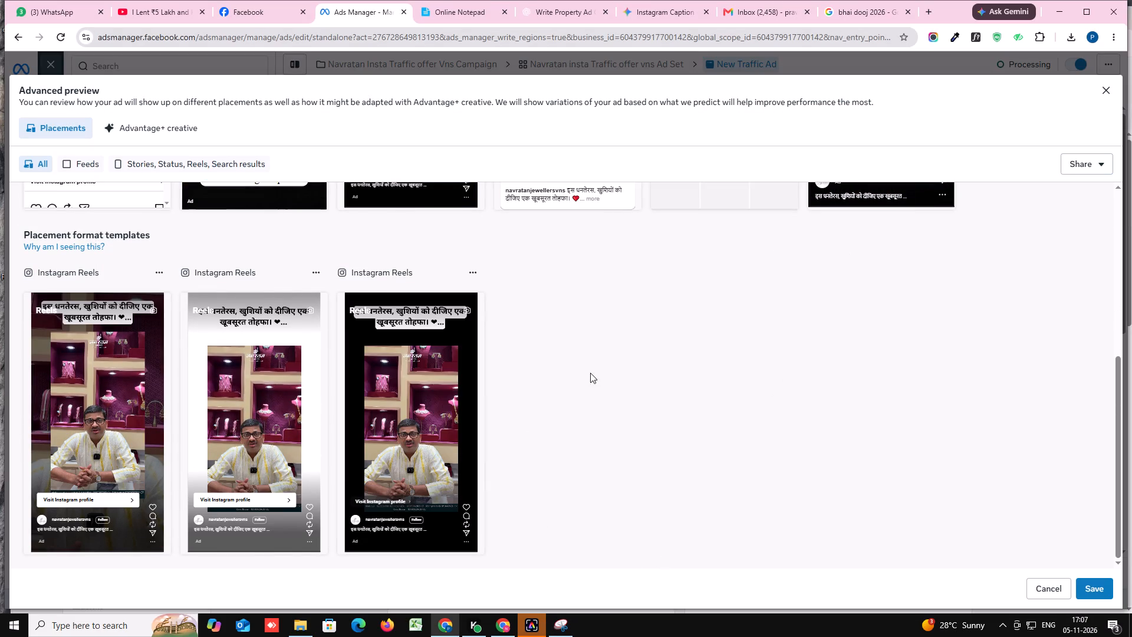
left_click(564, 620)
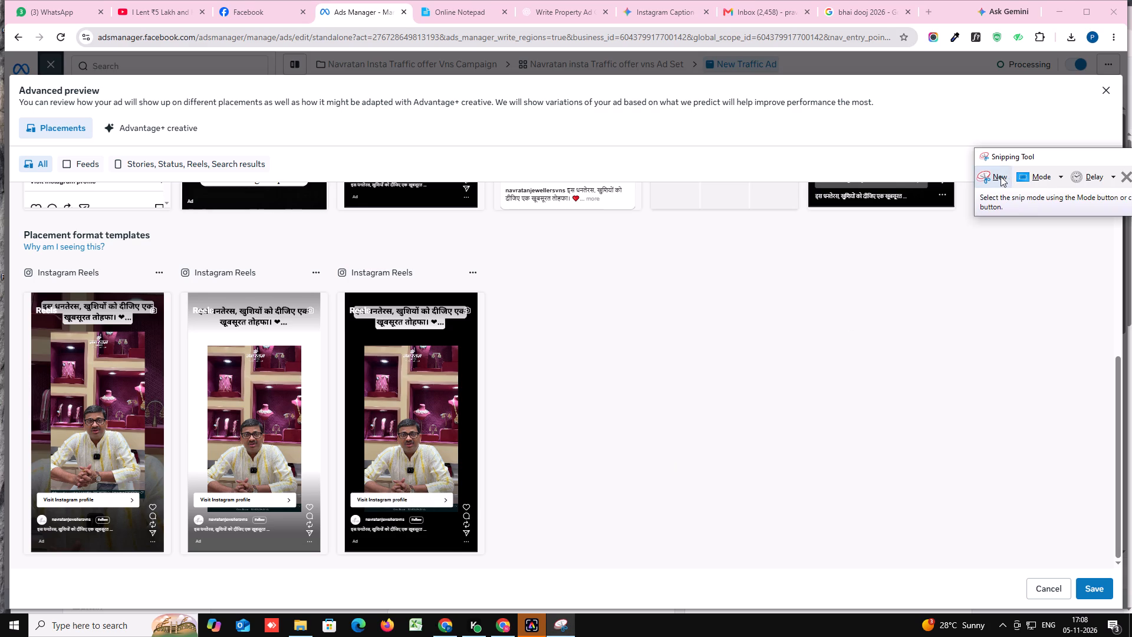
left_click(1001, 176)
left_click_drag(7, 259, 570, 564)
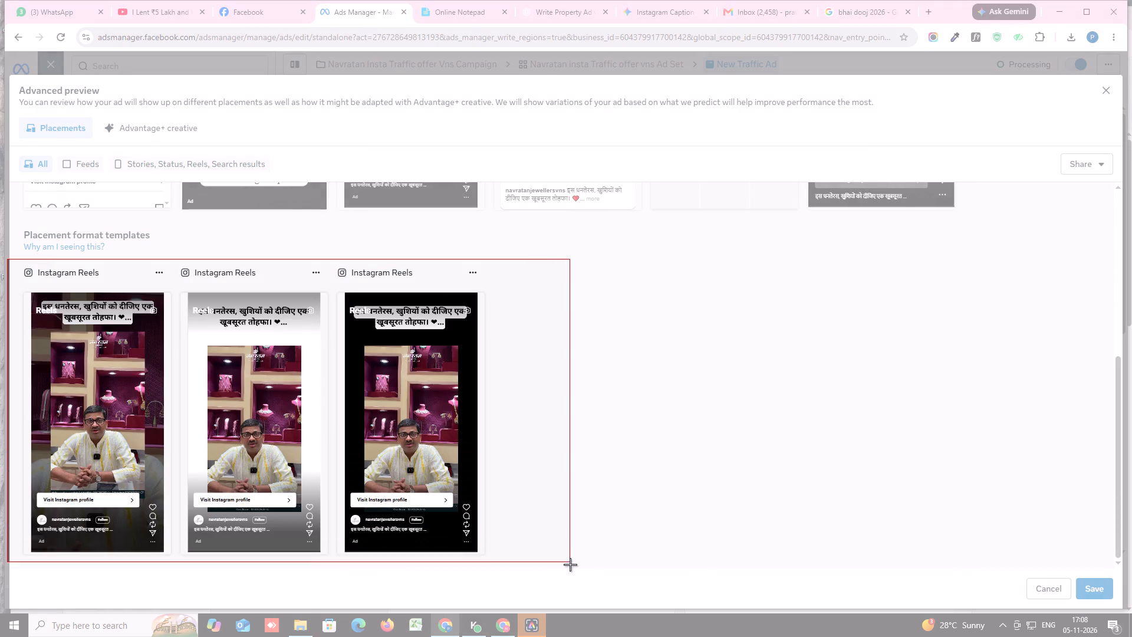
left_click_drag(570, 564, 570, 566)
left_click(8, 149)
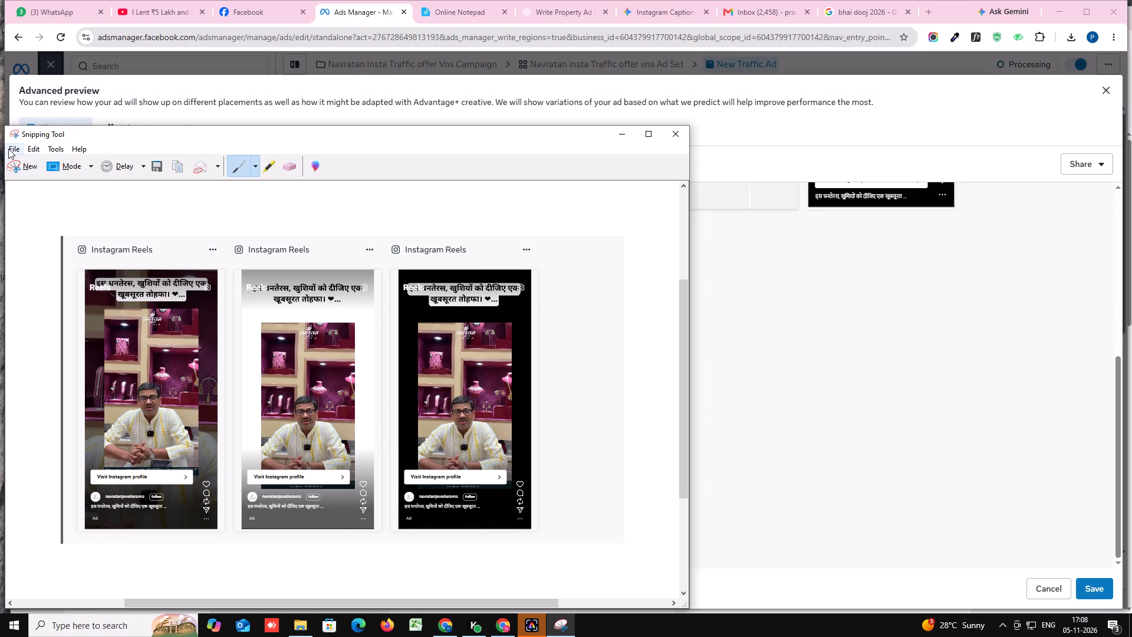
left_click(26, 178)
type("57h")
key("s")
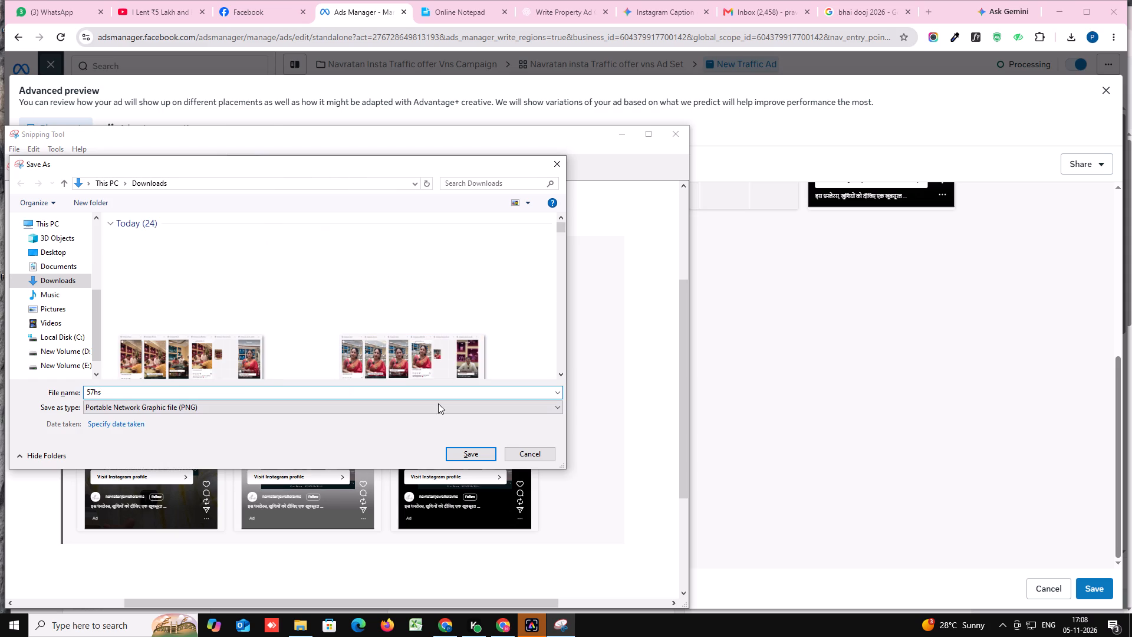
left_click(461, 455)
left_click(674, 135)
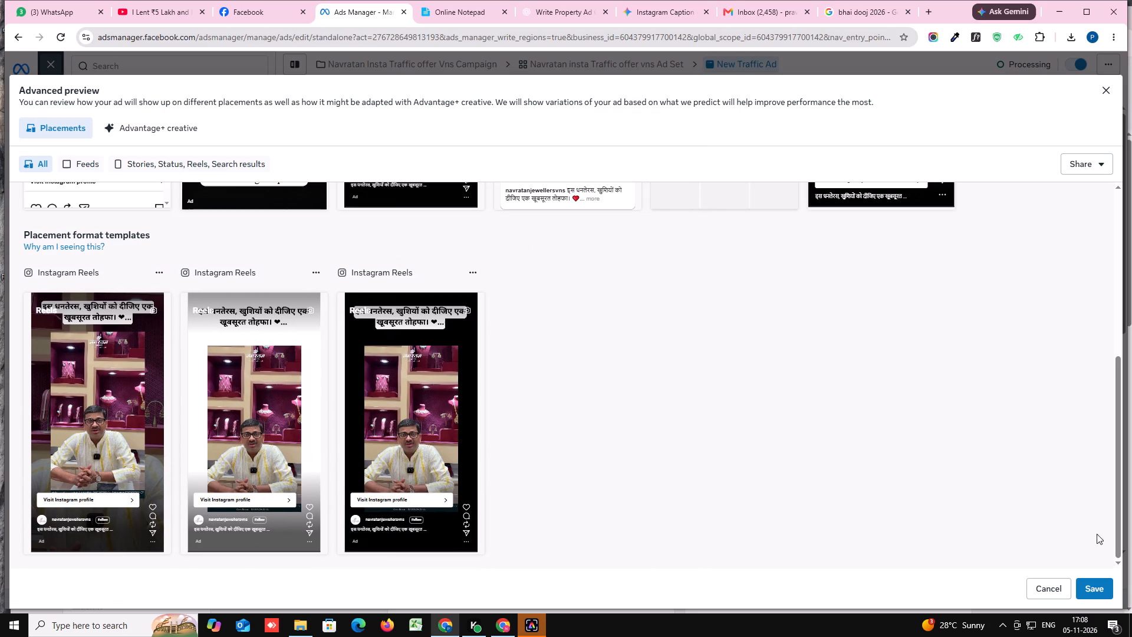
Save the advanced preview and return to the New Traffic Ad's editing view.
left_click(1101, 583)
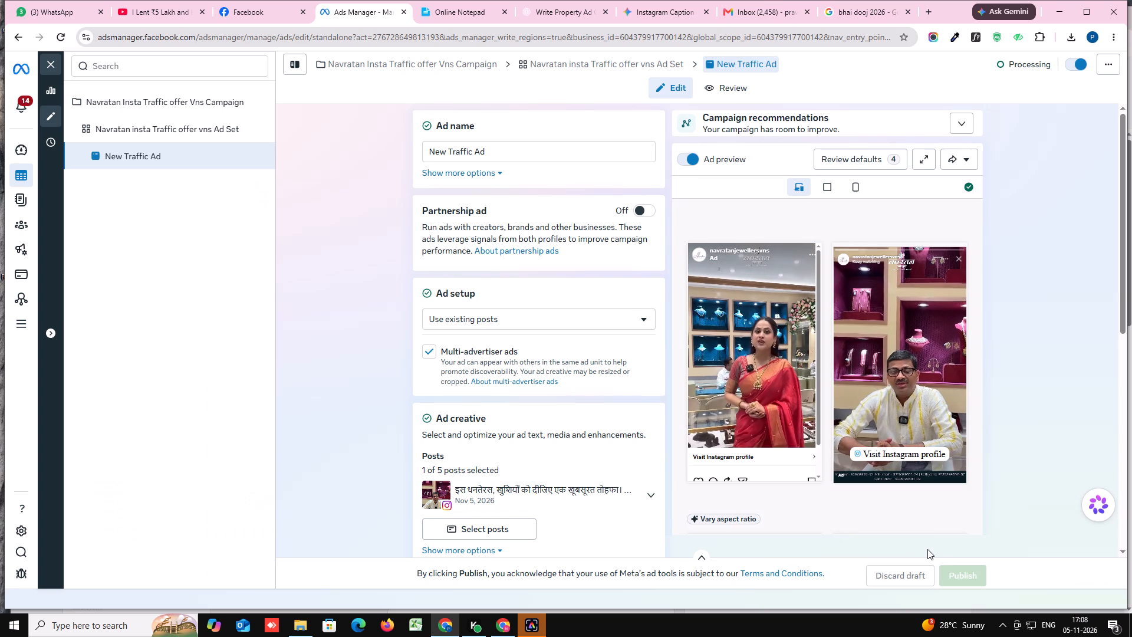
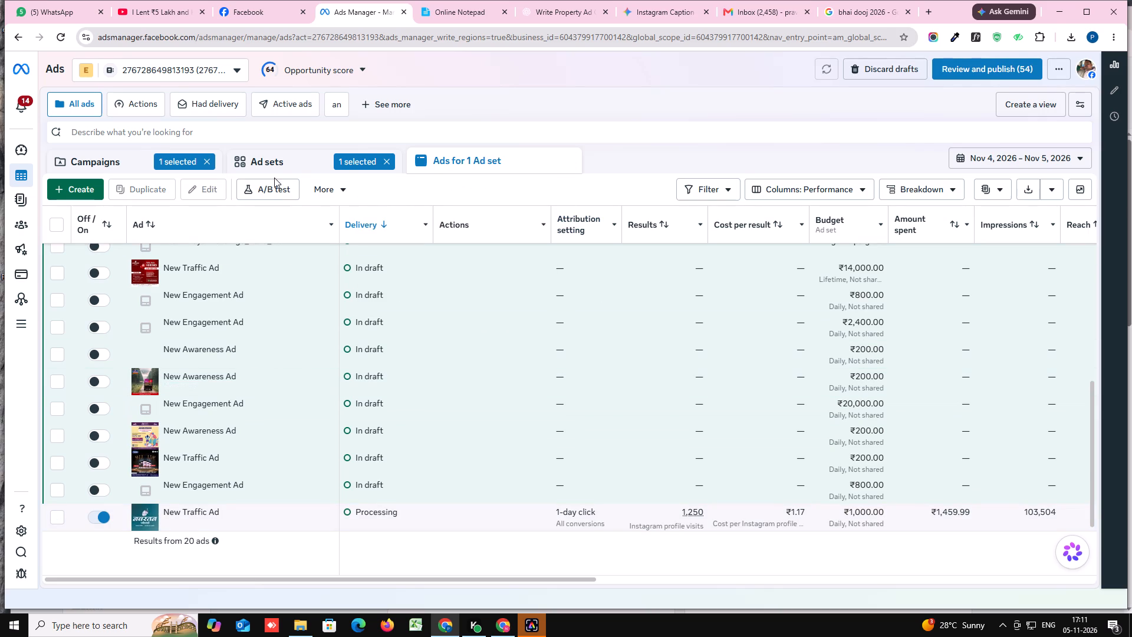
Return to the campaign list and replace the previous selections with only Navratan FB Engagement Campaign_23rd Oct 26.
left_click(275, 164)
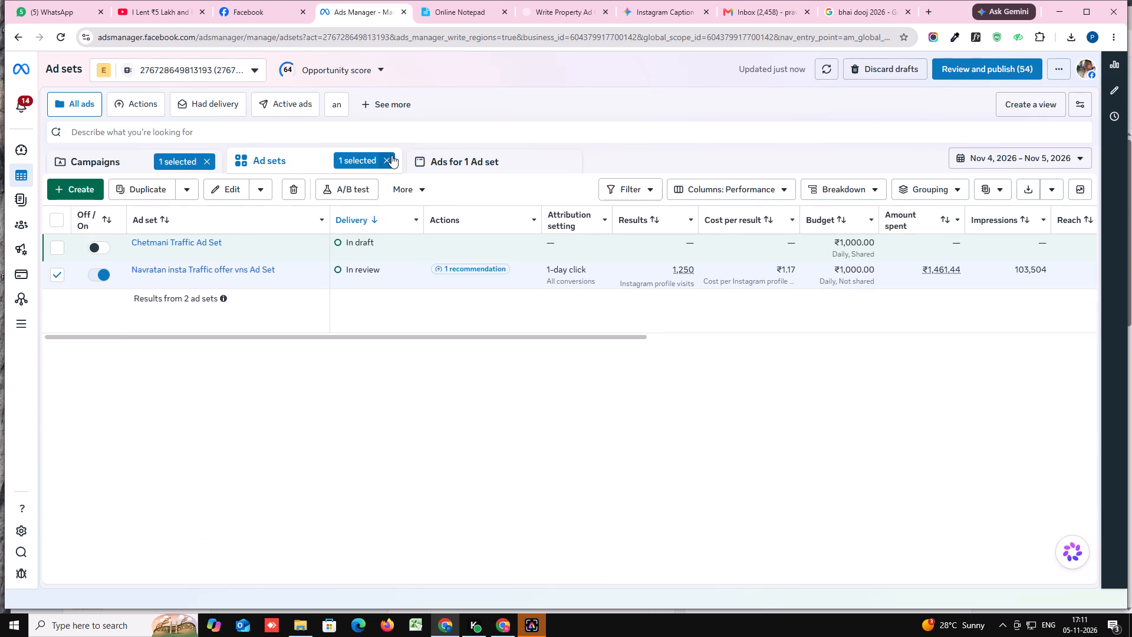
left_click(391, 155)
left_click(99, 160)
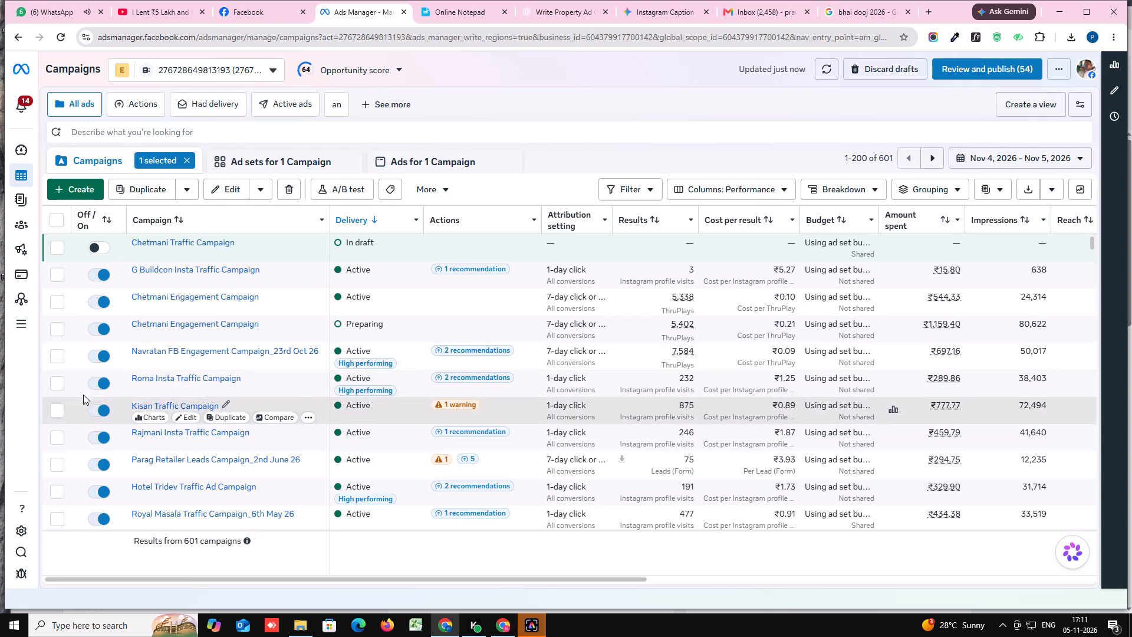
left_click(61, 357)
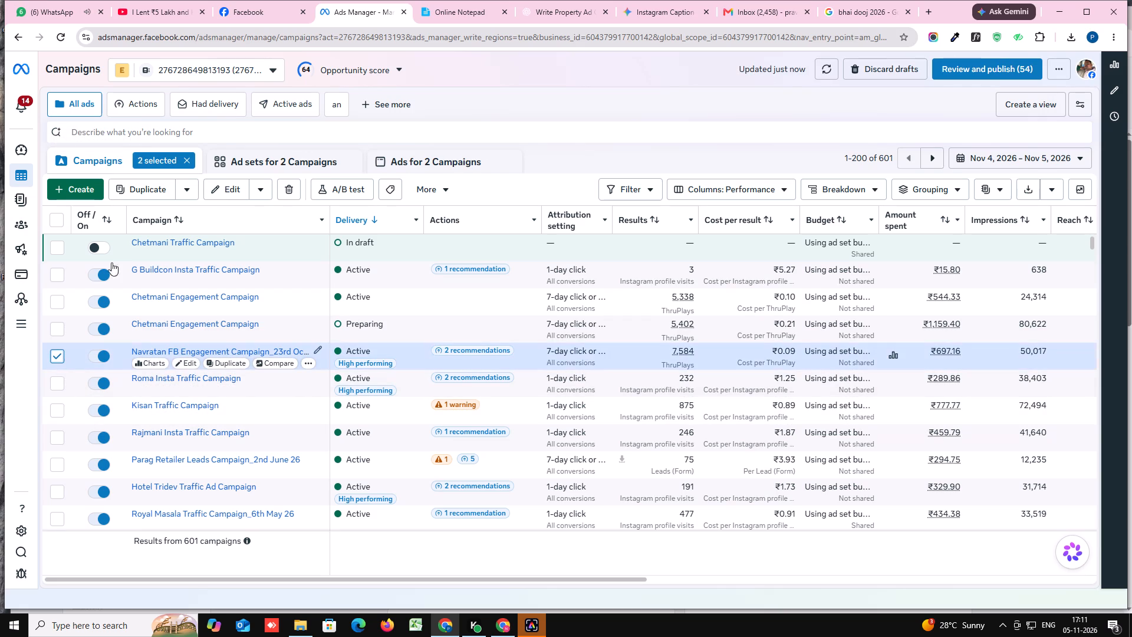
left_click(186, 155)
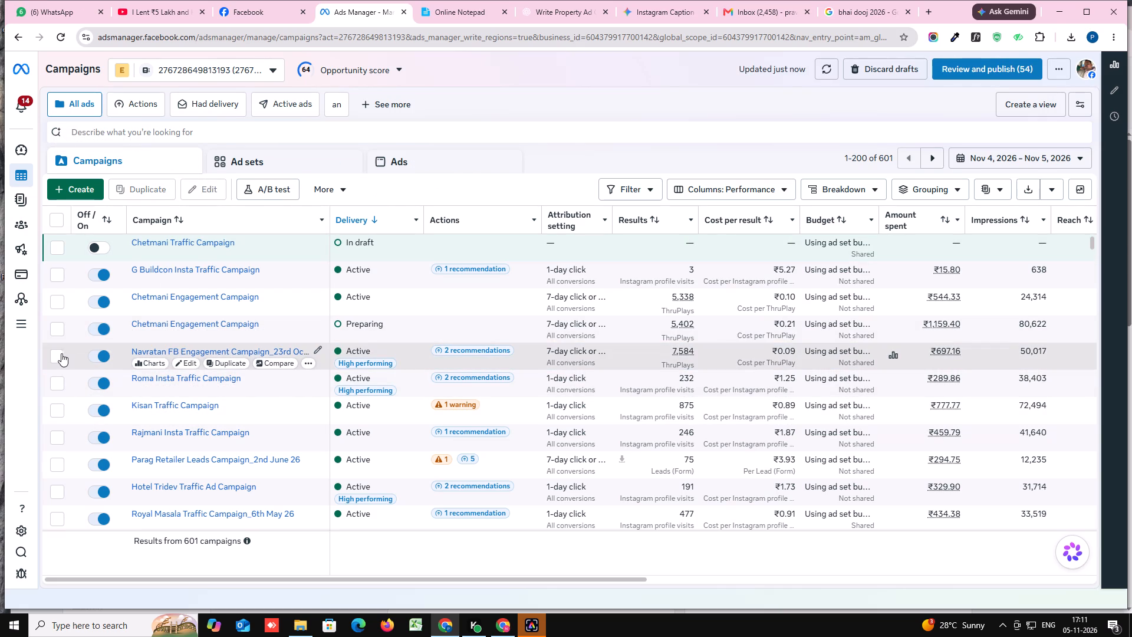
left_click(60, 354)
Select the campaign's Navratan Fb Engagement Ad Set and bring up the ads it contains.
left_click(273, 163)
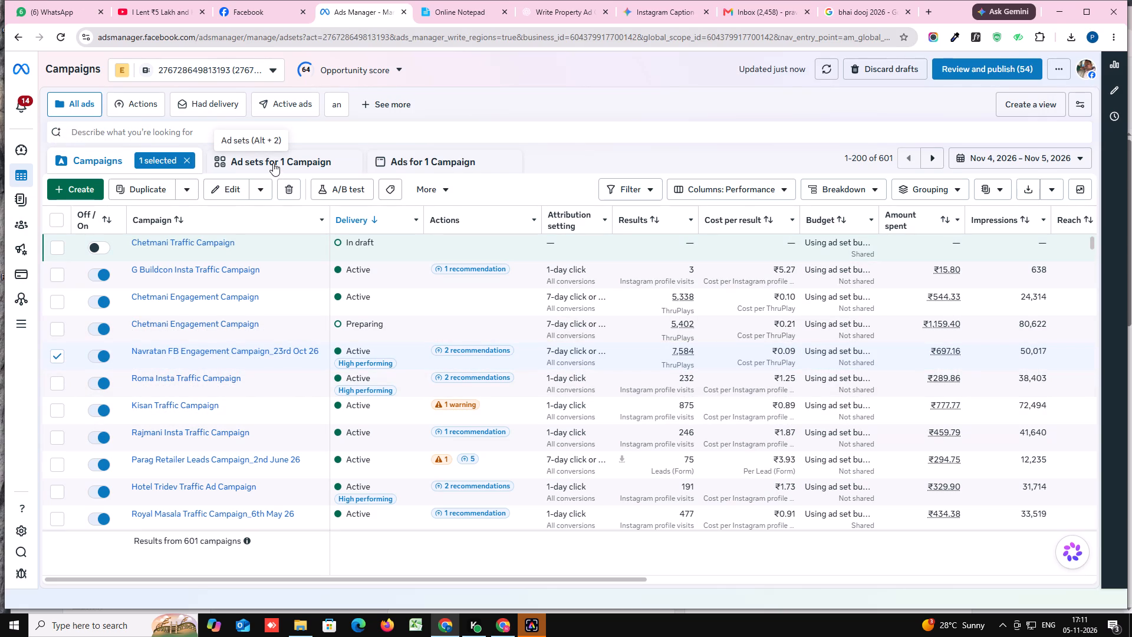
left_click(57, 281)
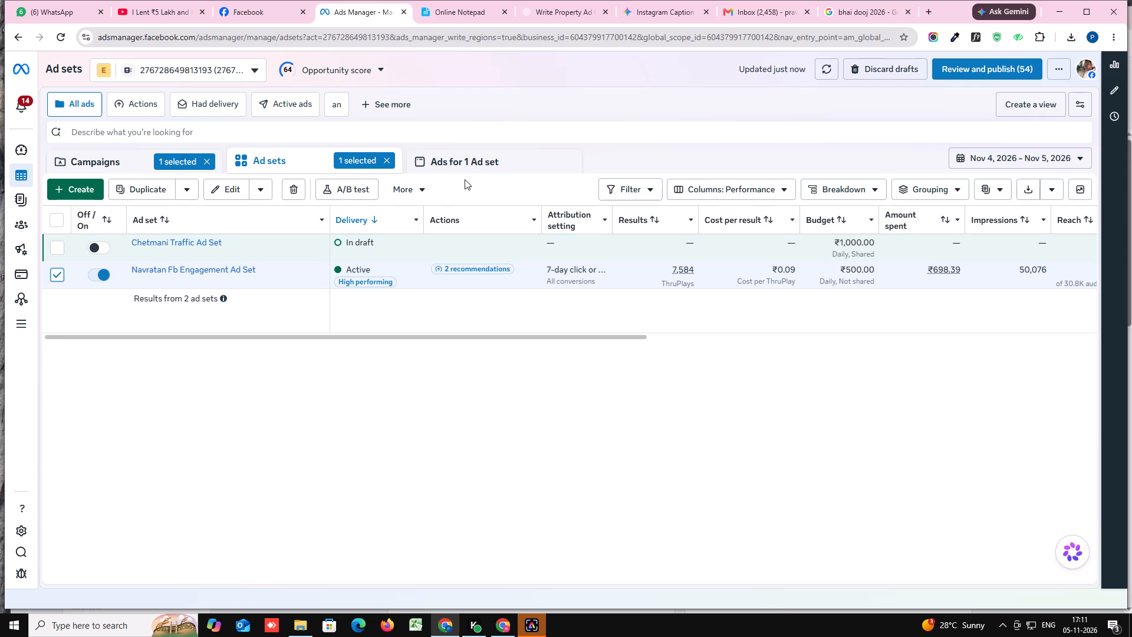
left_click(466, 163)
scroll(291, 324, "down", 2)
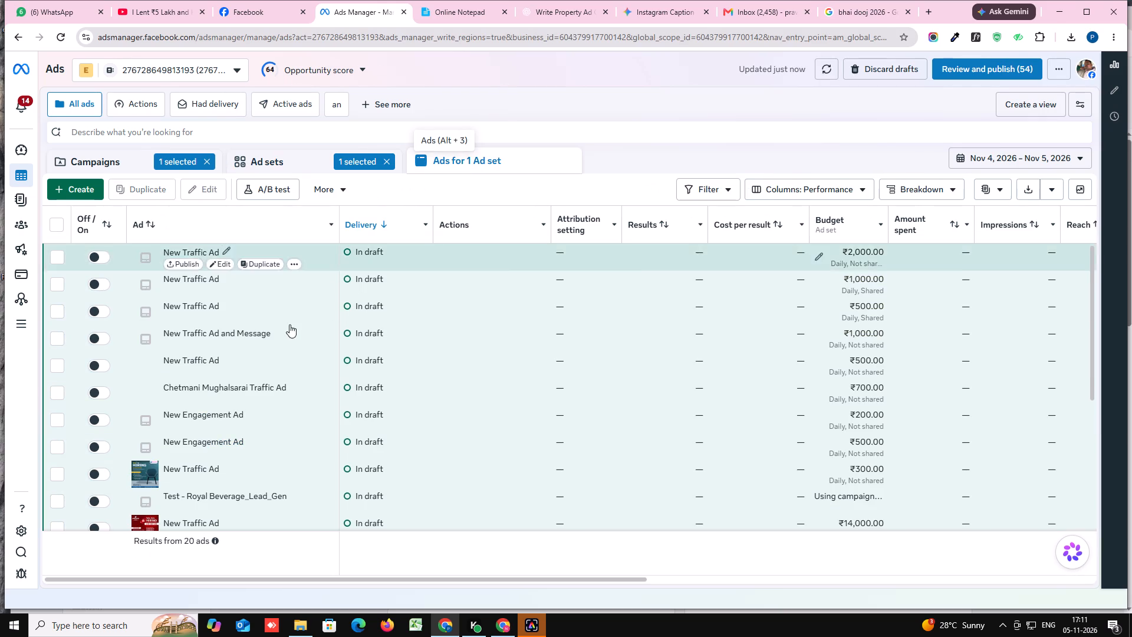
Open the active New Engagement Ad, listed below the draft ads in Navratan Fb Engagement Ad Set, for editing.
scroll(289, 324, "down", 9)
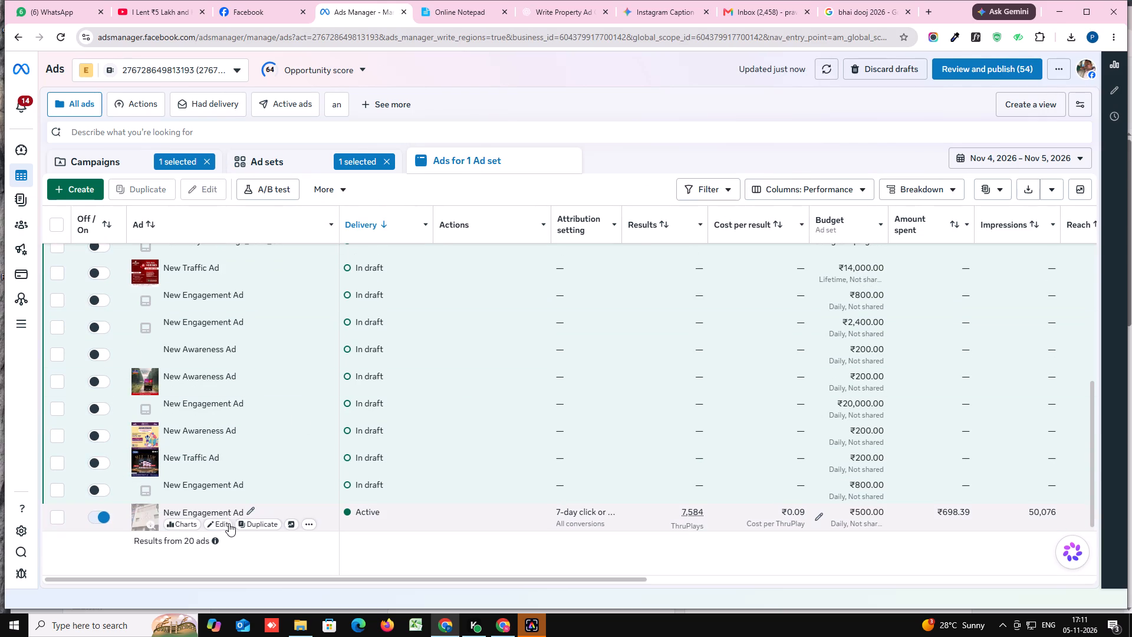
left_click(223, 524)
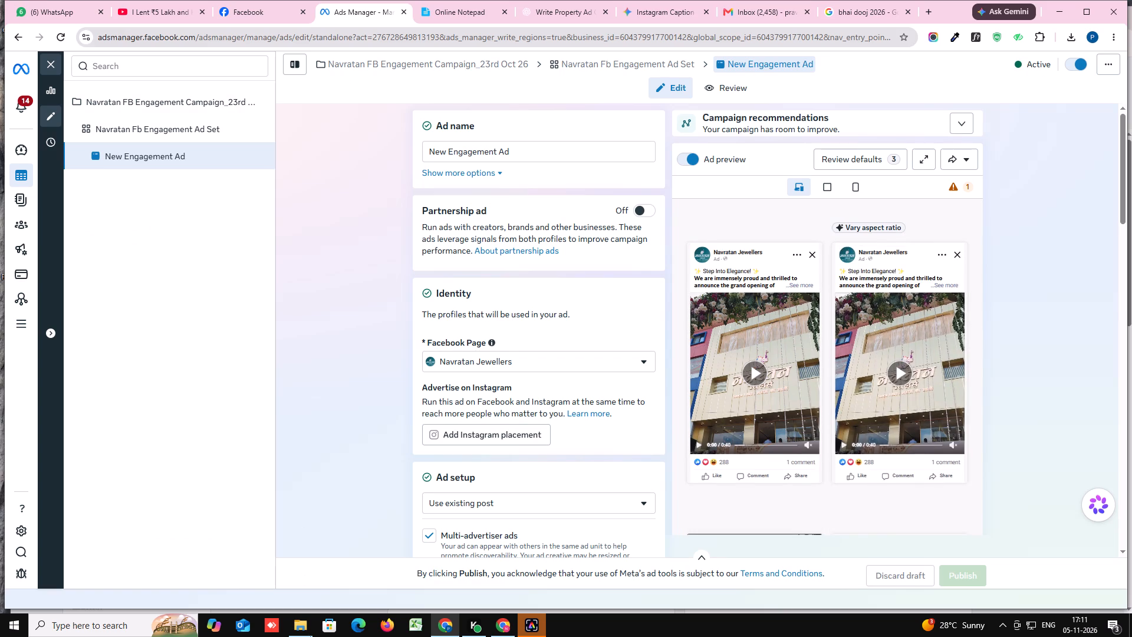
scroll(315, 354, "down", 5)
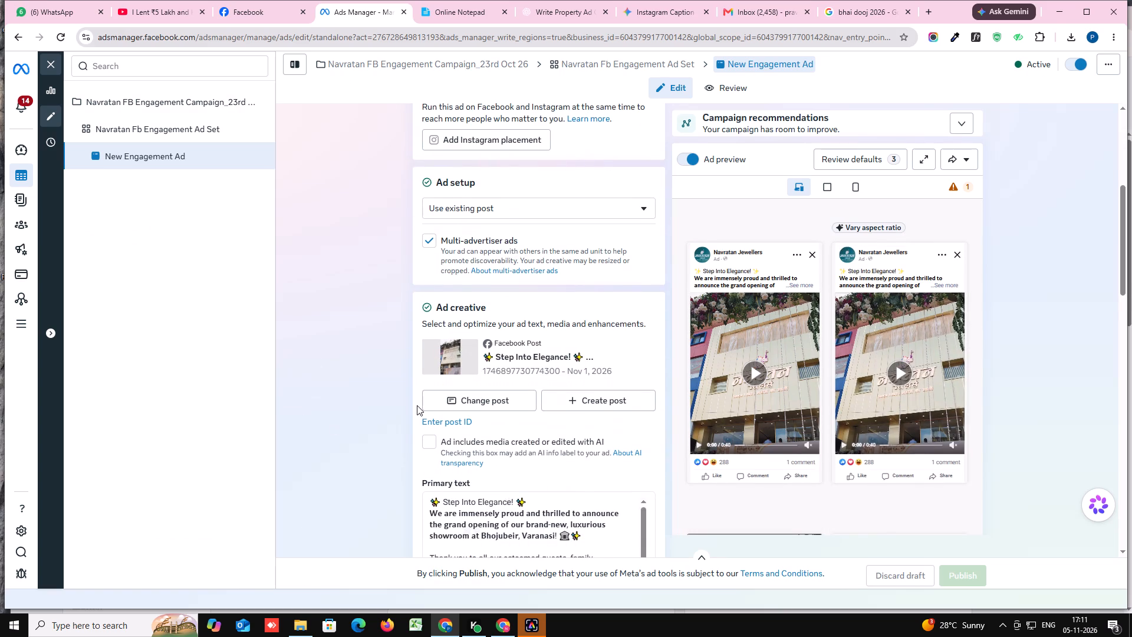
left_click(442, 405)
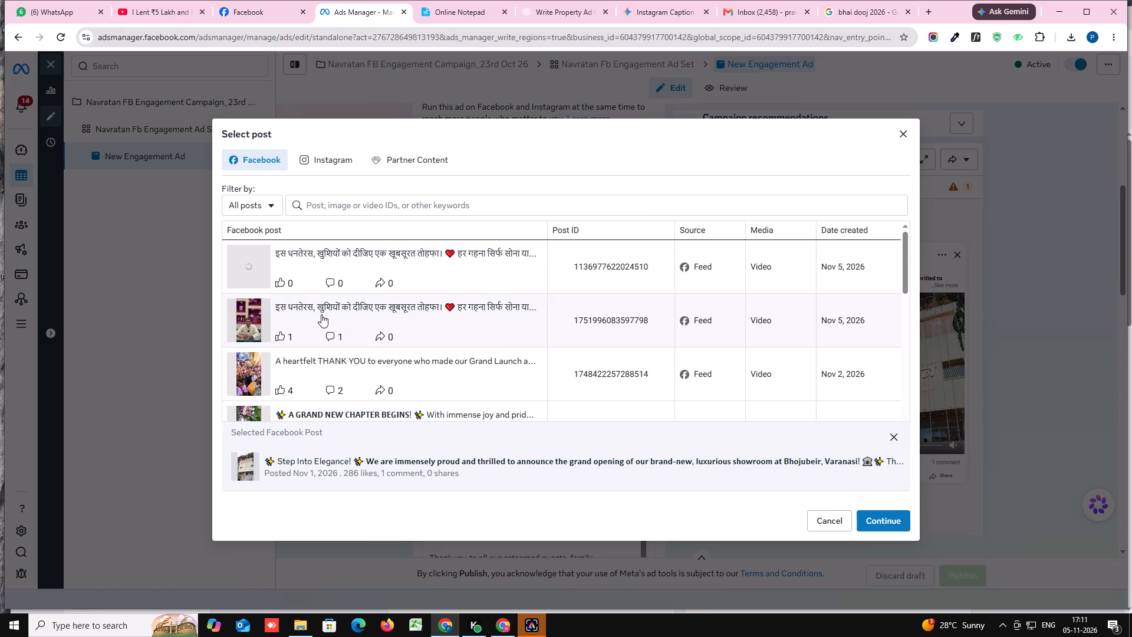
left_click(292, 272)
left_click(866, 519)
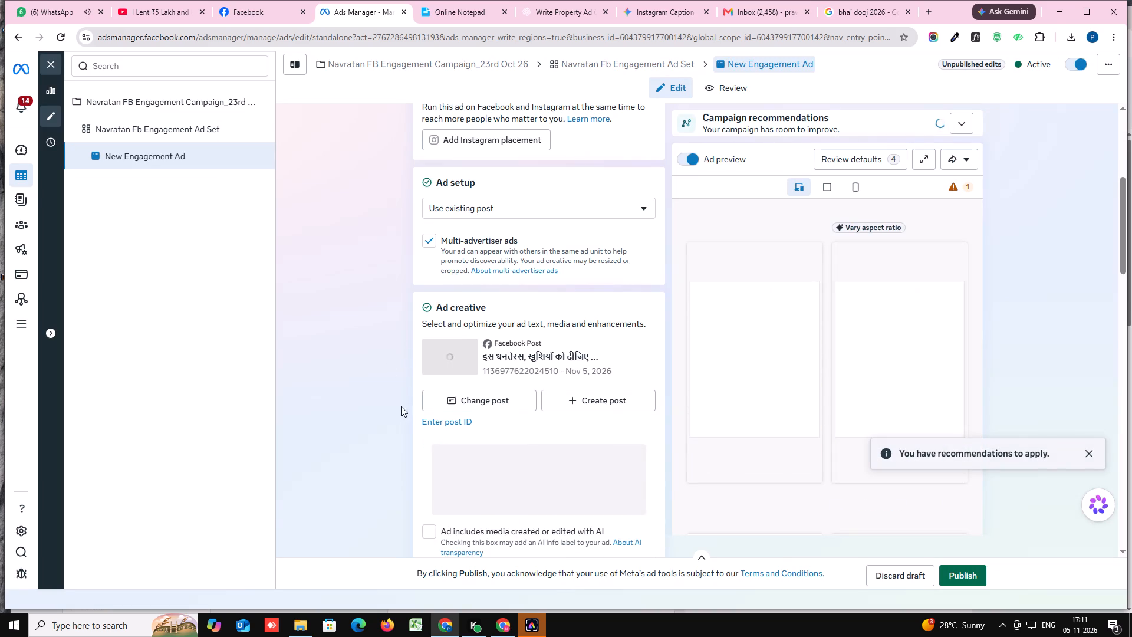
Set the ad creative's call to action to See details and check the website URL field below it.
scroll(353, 338, "down", 3)
scroll(338, 385, "down", 3)
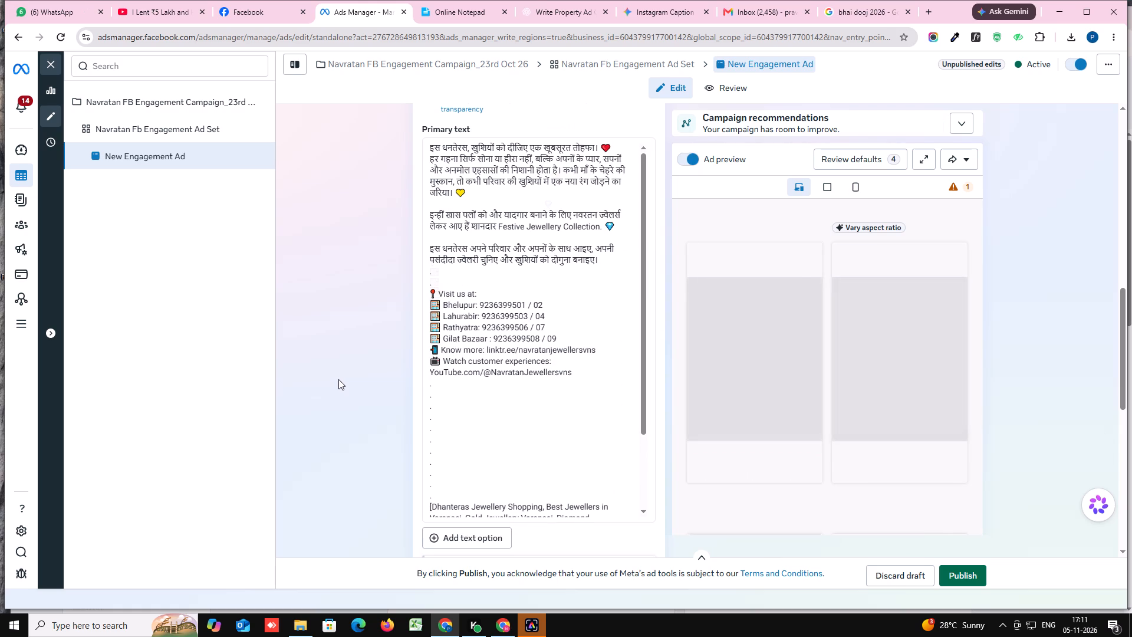
scroll(338, 379, "down", 2)
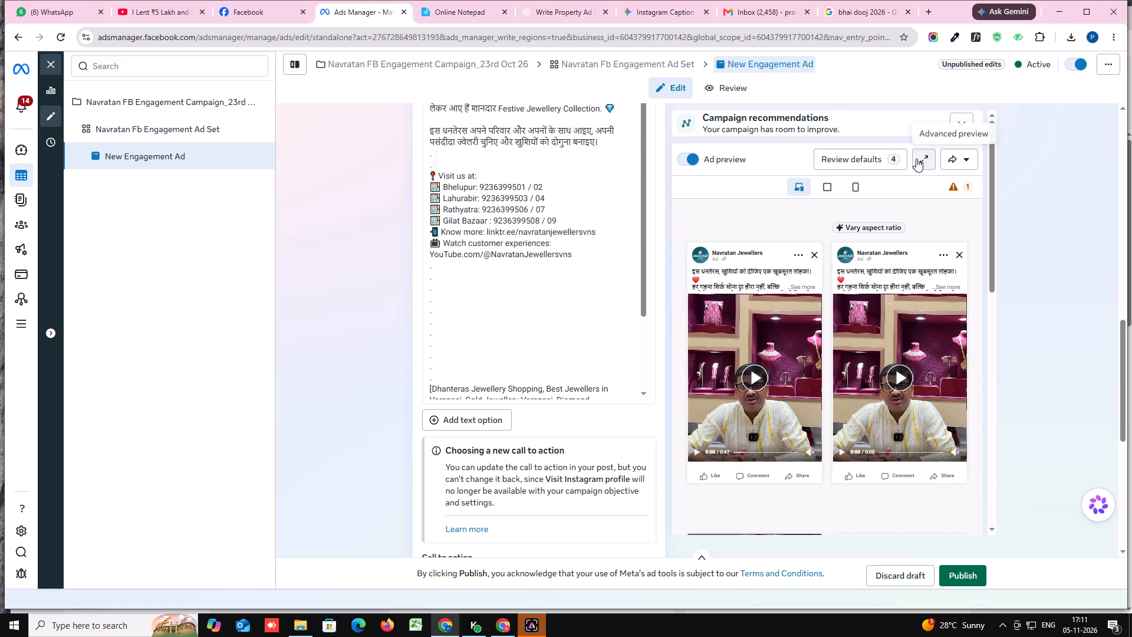
scroll(427, 355, "down", 2)
left_click(460, 463)
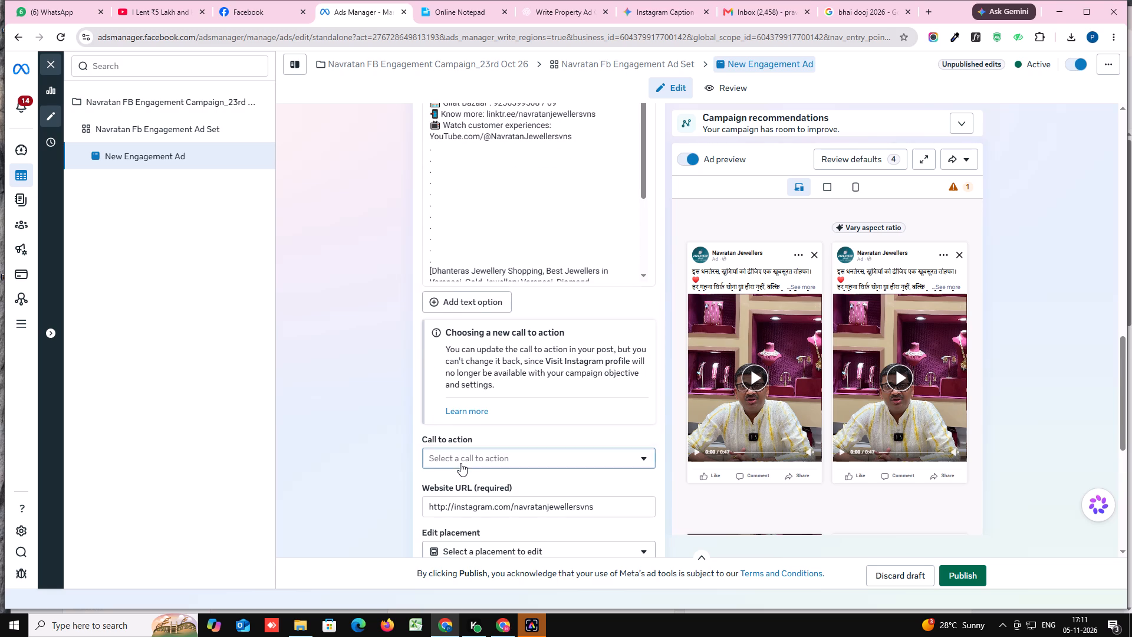
left_click(461, 411)
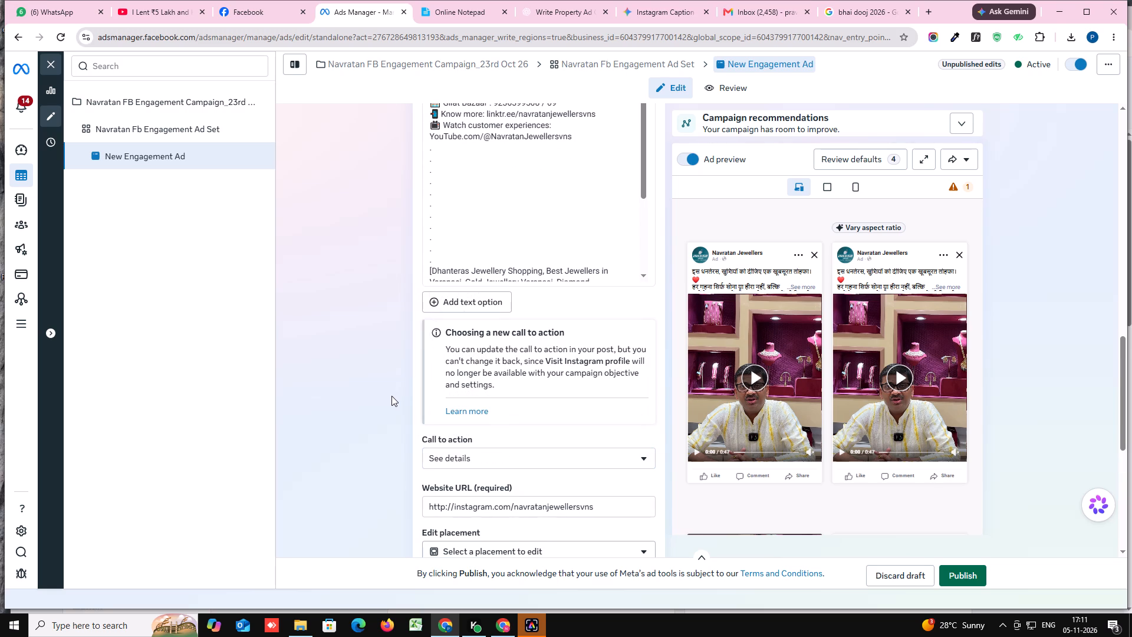
left_click(319, 418)
scroll(345, 434, "down", 1)
left_click(500, 448)
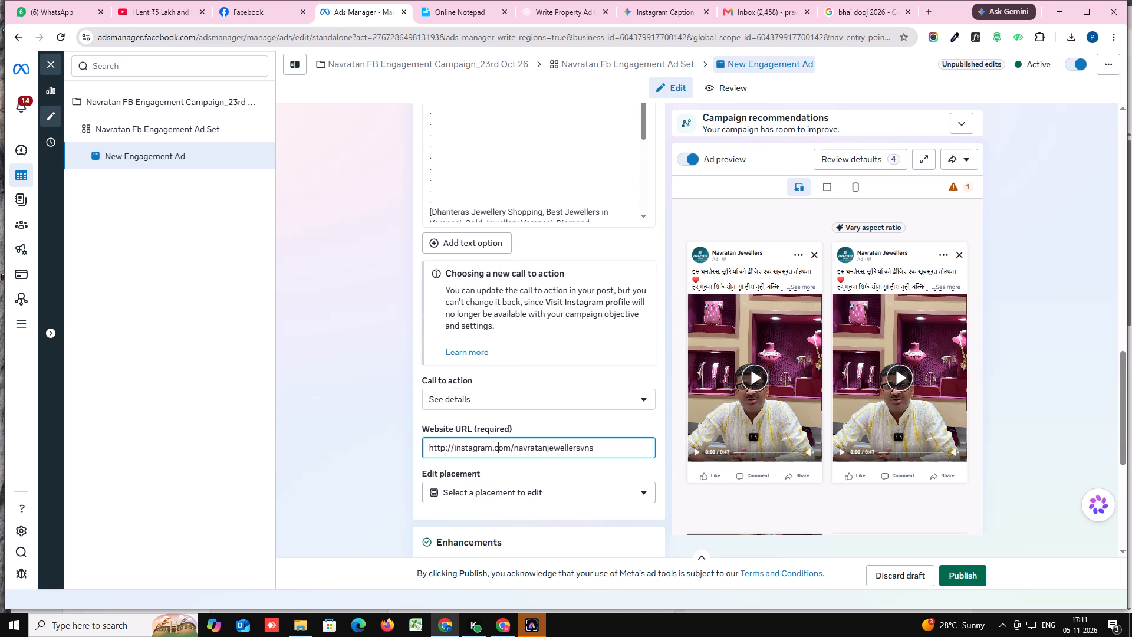
left_click(374, 407)
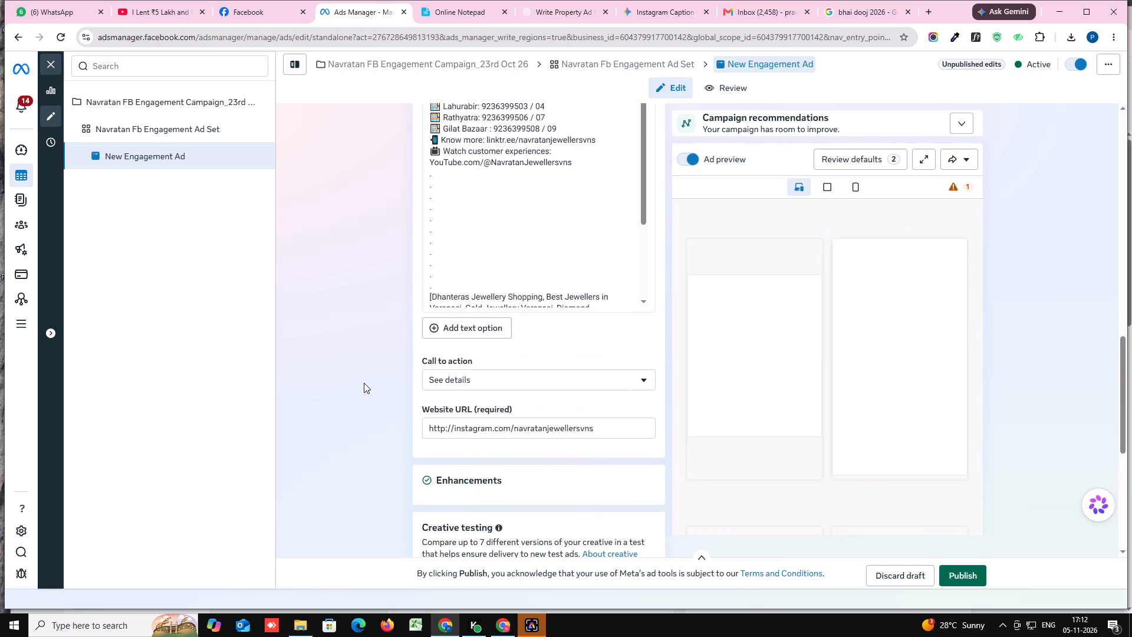
scroll(364, 383, "down", 1)
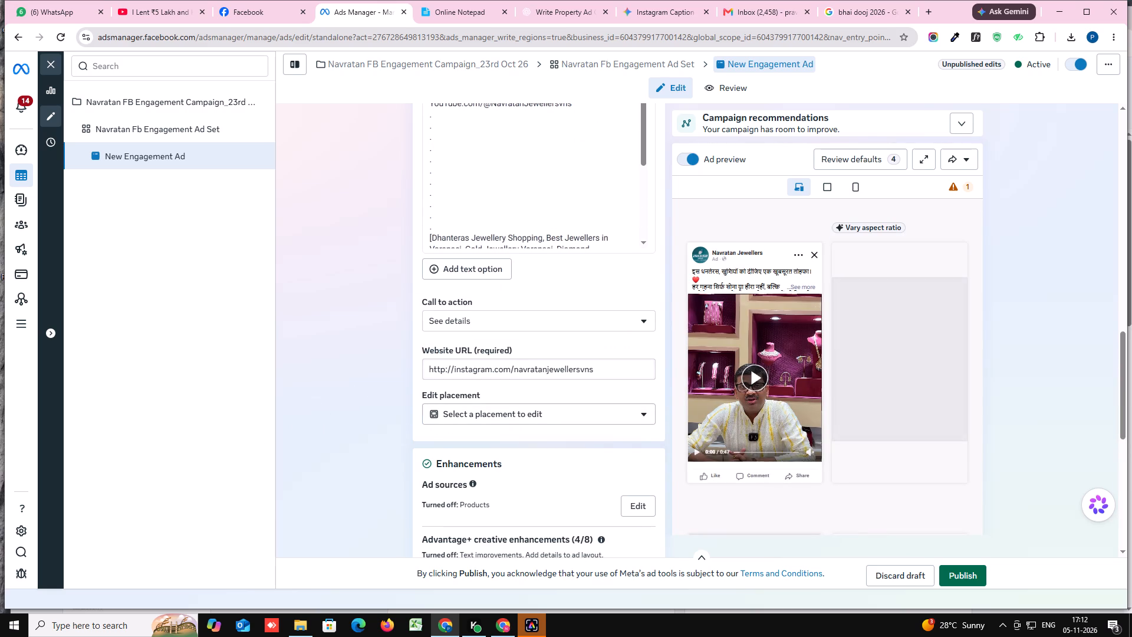
left_click(508, 366)
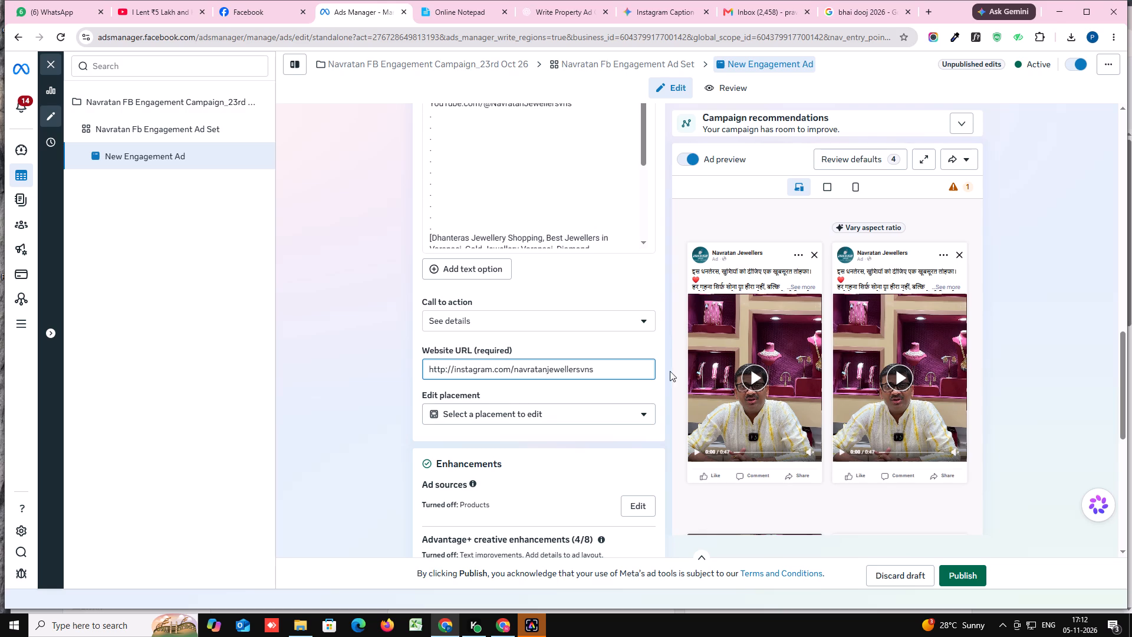
Open the ad's advanced preview across placements and launch the Snipping Tool to capture it.
left_click(919, 158)
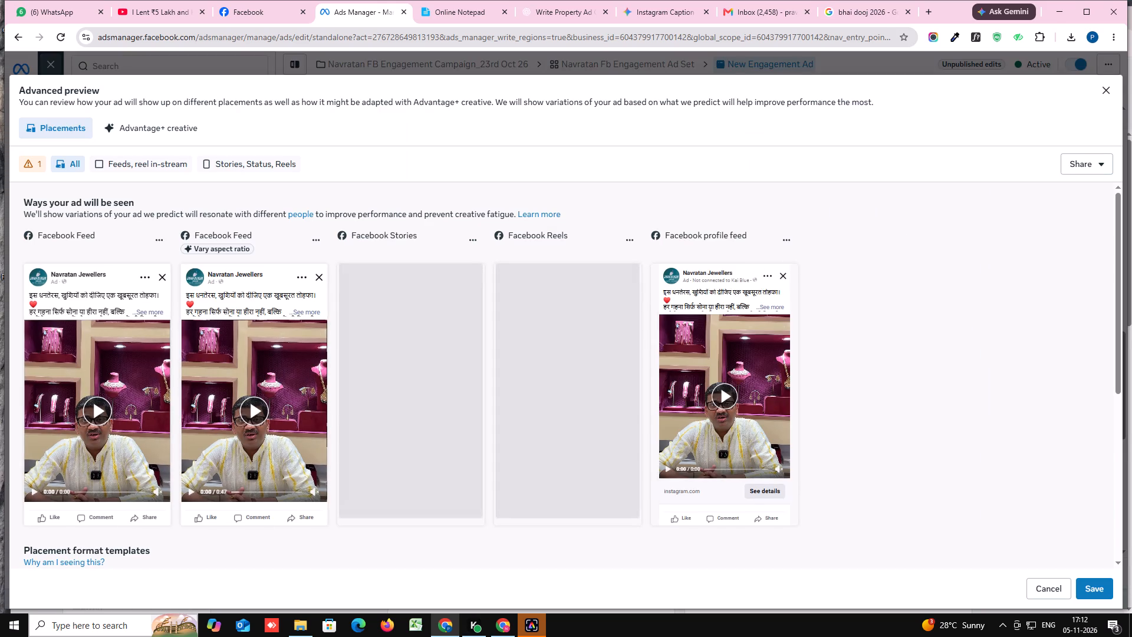
left_click(113, 628)
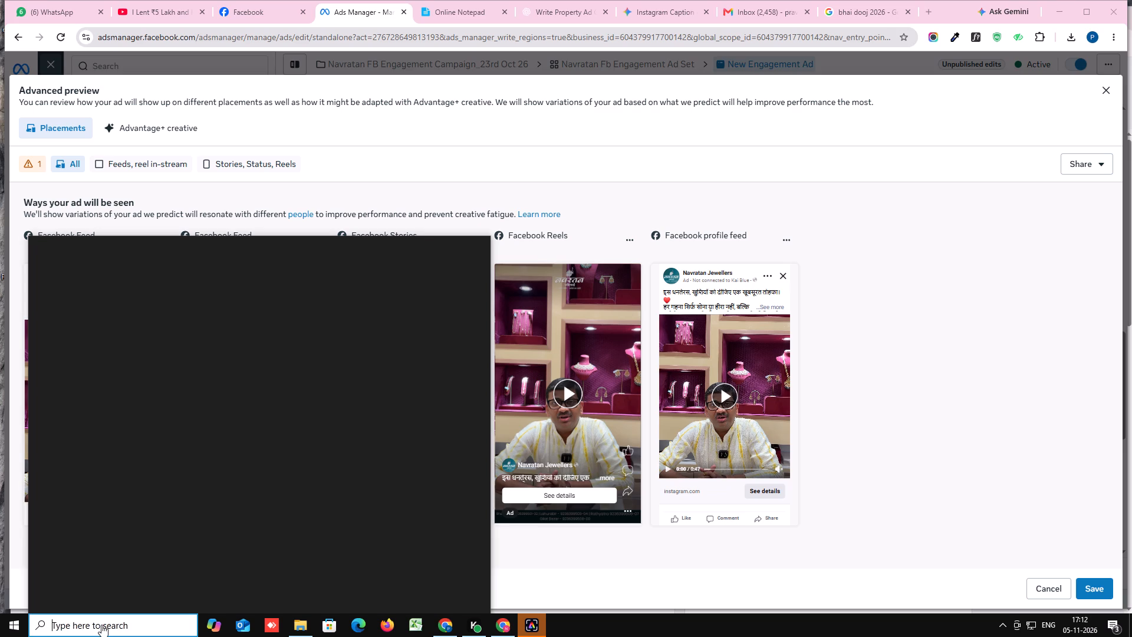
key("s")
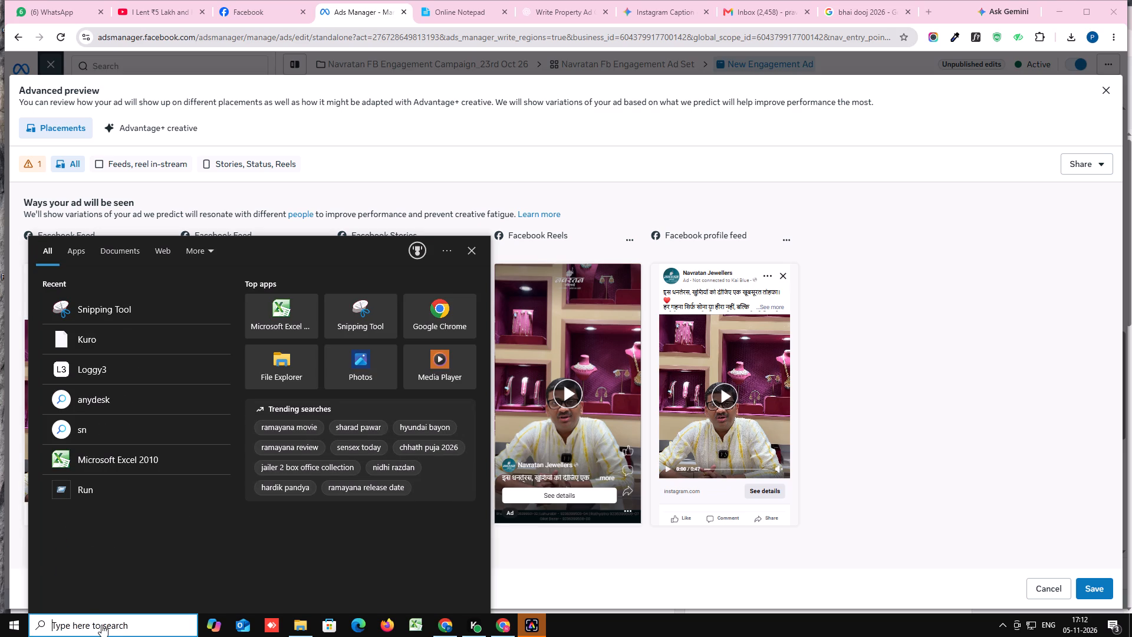
left_click(120, 308)
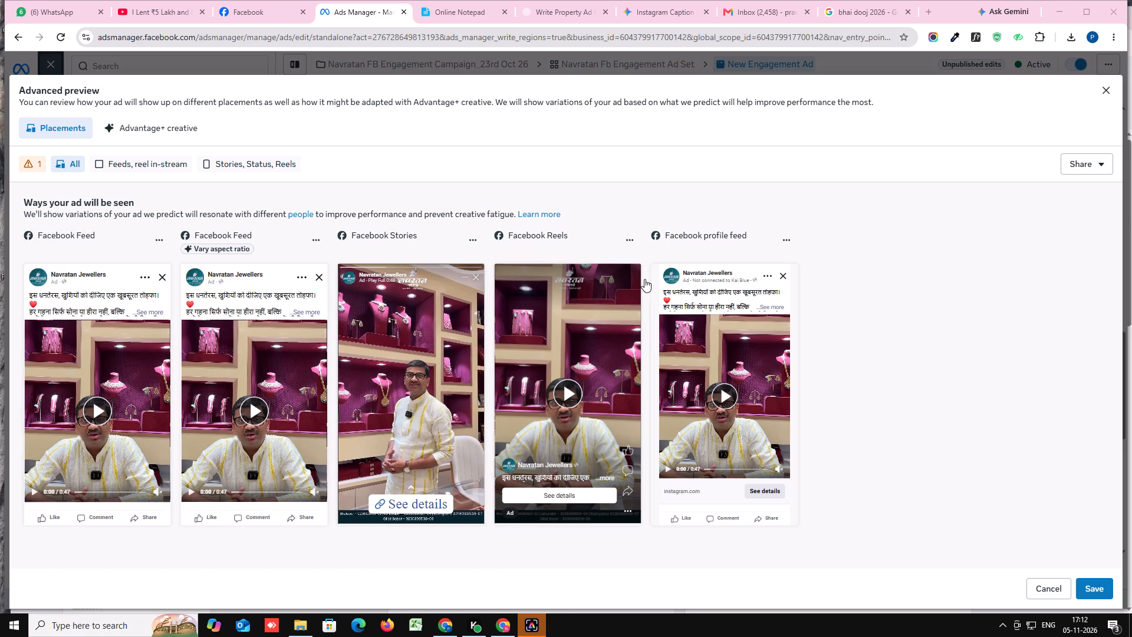
Start a new snip of the New Engagement Ad's advanced placement preview with the Snipping Tool.
left_click(908, 168)
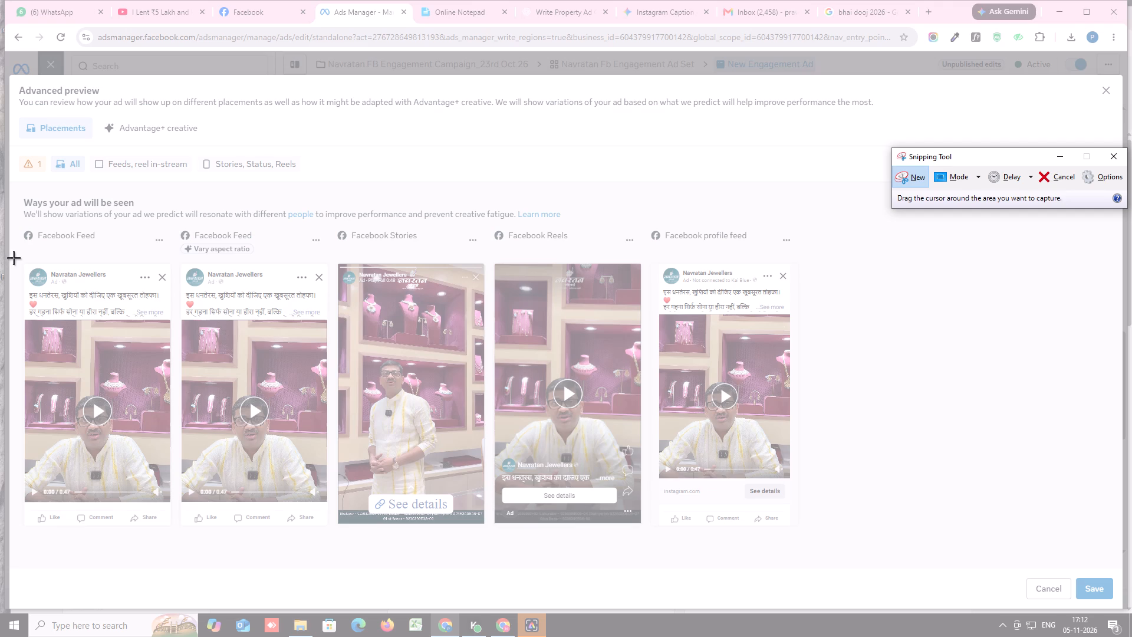
Capture the row of five Facebook placement previews in the New Engagement Ad's advanced preview, and move the snip window out of view.
left_click_drag(14, 228, 862, 549)
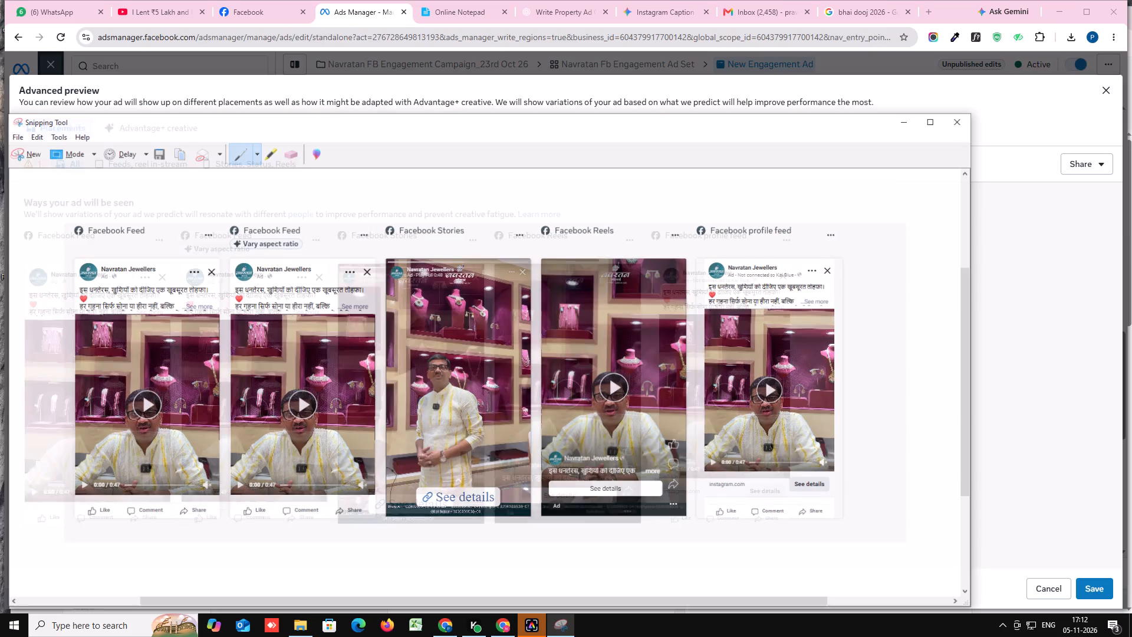
left_click(914, 125)
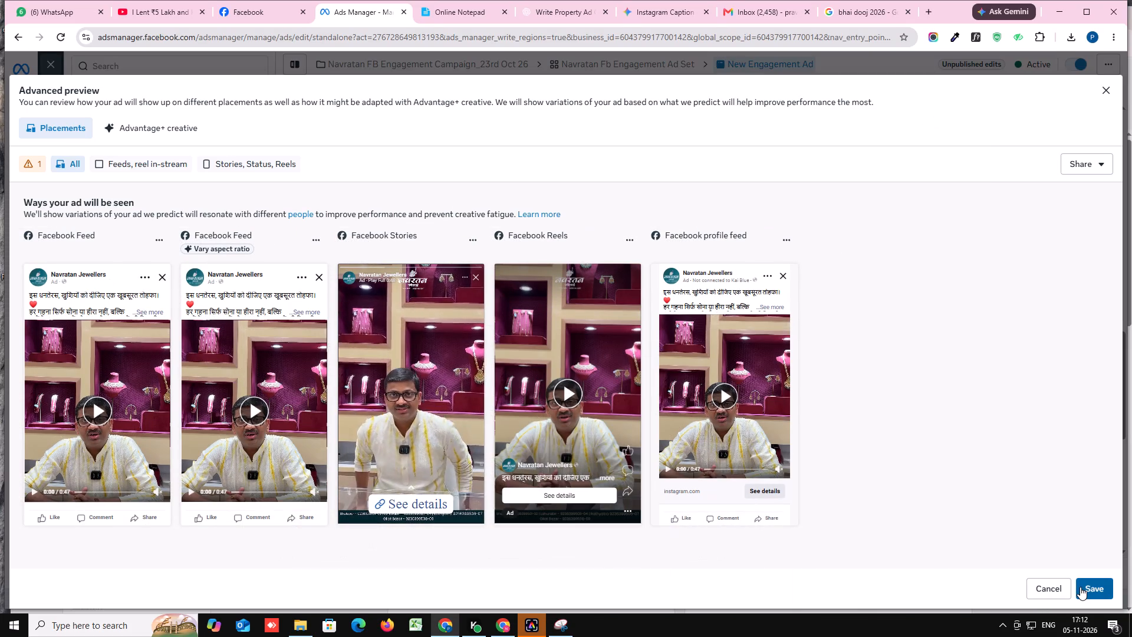
Save the advanced preview and publish the pending edits to the Navratan New Engagement Ad.
left_click(1080, 587)
left_click(959, 576)
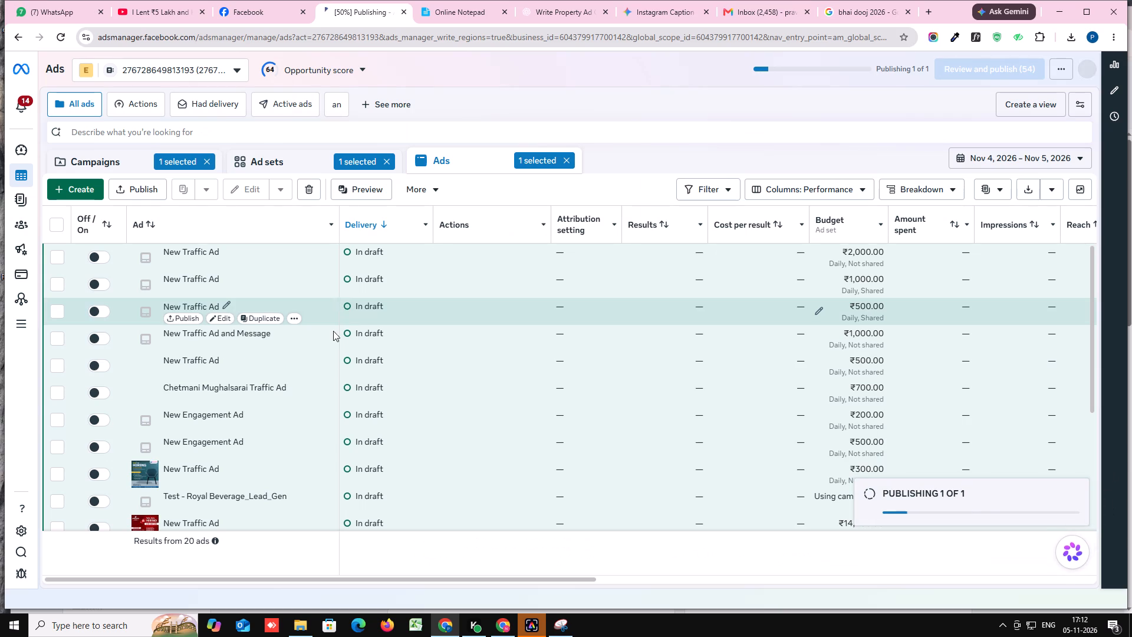
scroll(335, 389, "down", 5)
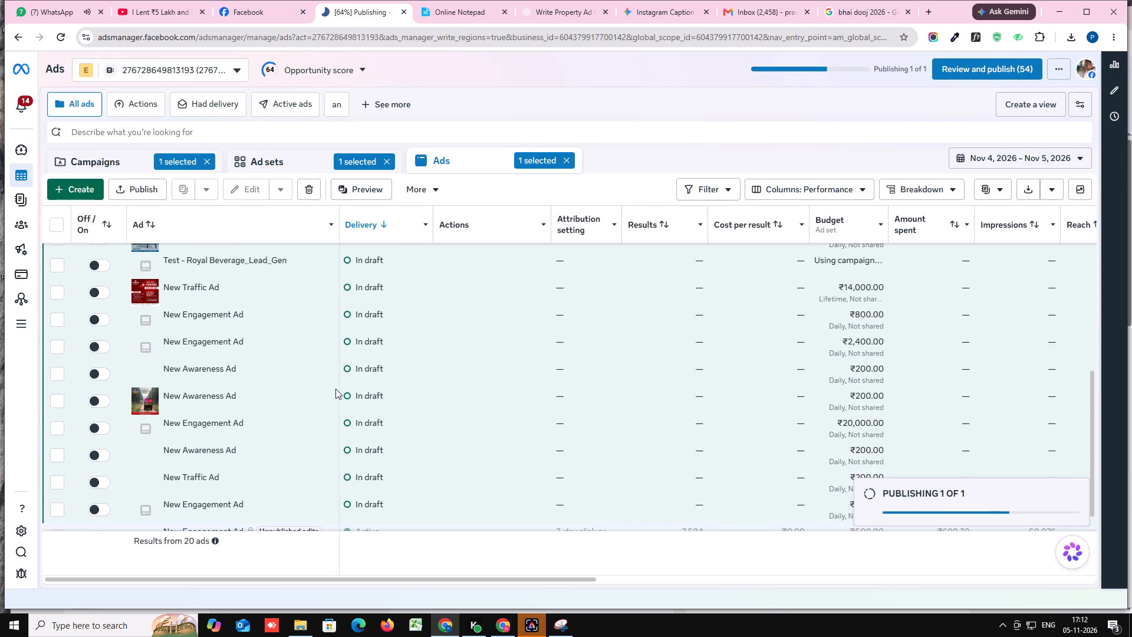